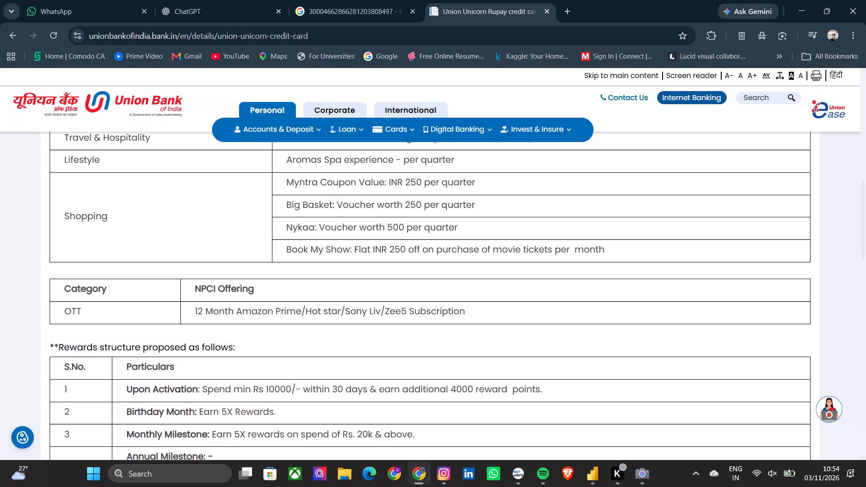
Switch from the browser to the online store report in Power BI.
click(590, 472)
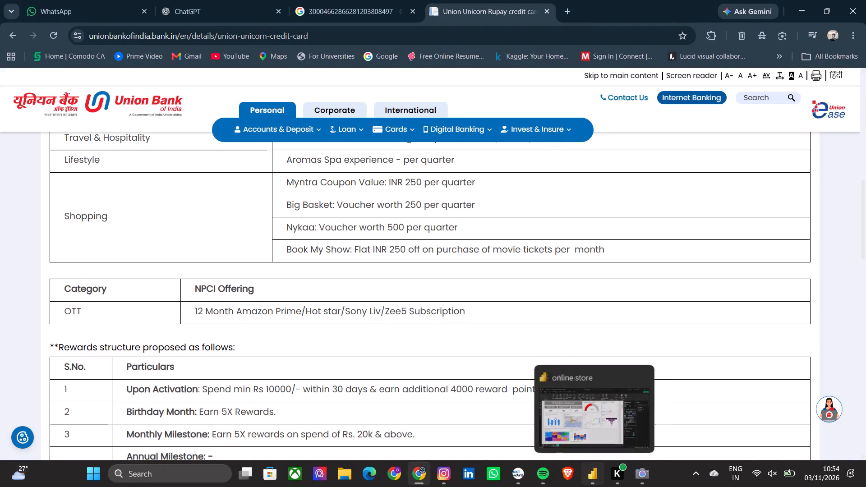
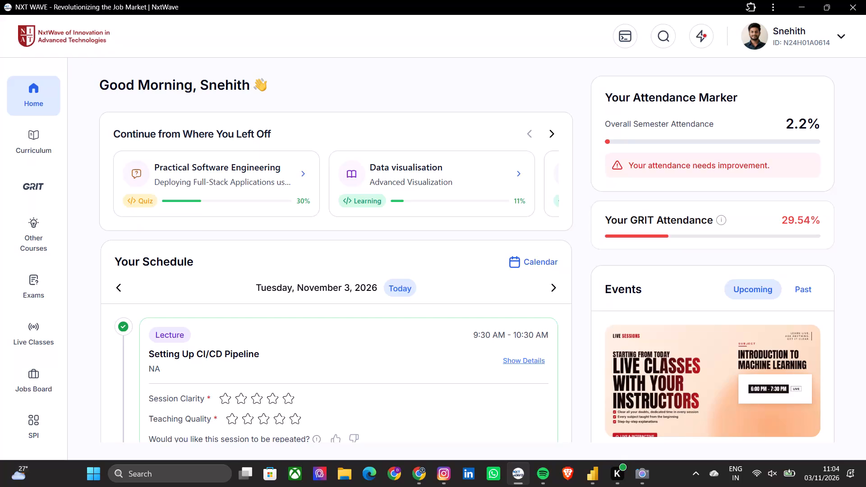
Switch from the browser to the online store report in Power BI.
click(596, 486)
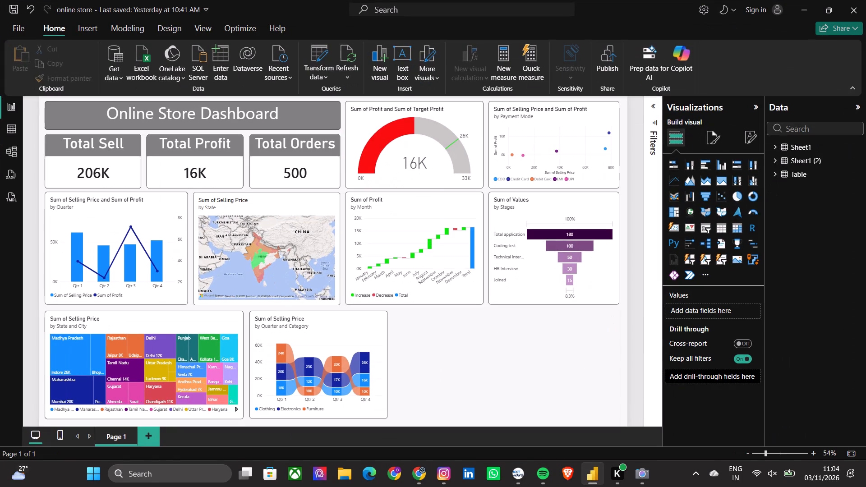
Add a card visual to the dashboard with Profit, Selling Price and Target Profit from Sheet1 as its values.
click(769, 207)
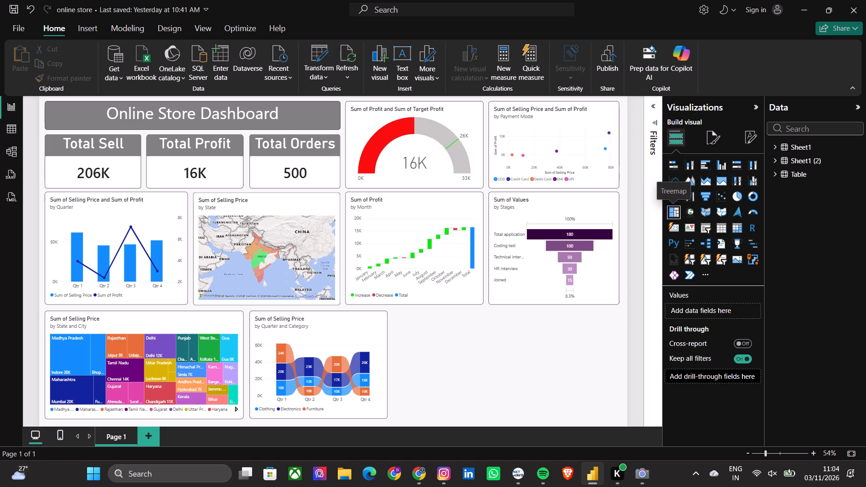
click(674, 225)
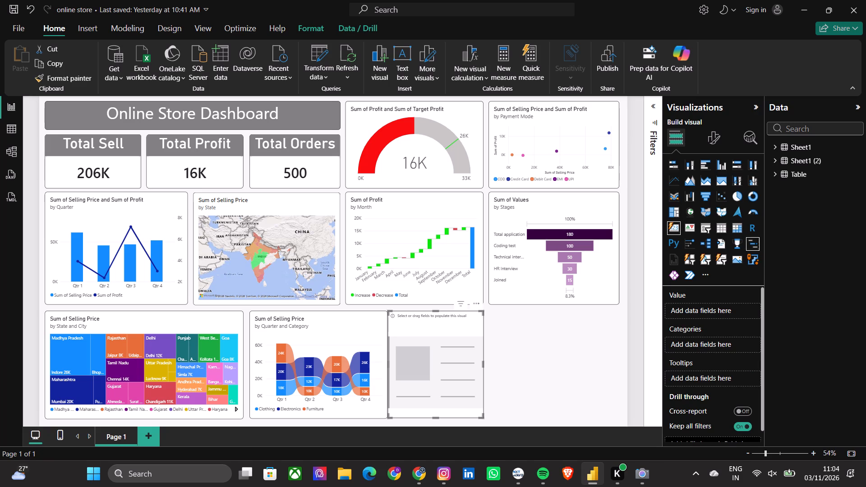
click(788, 146)
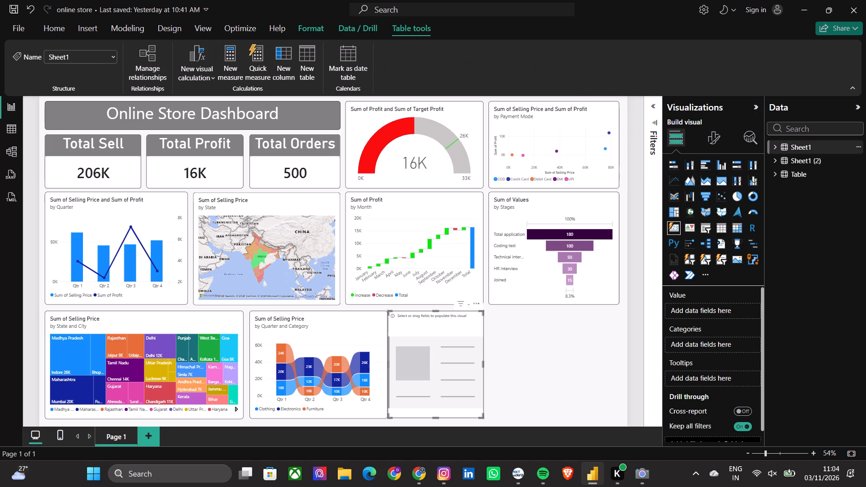
click(776, 147)
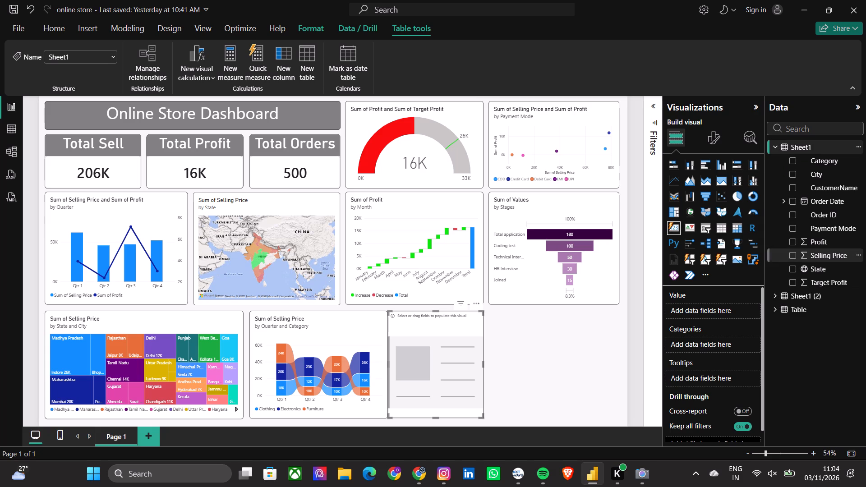
drag(818, 239, 715, 310)
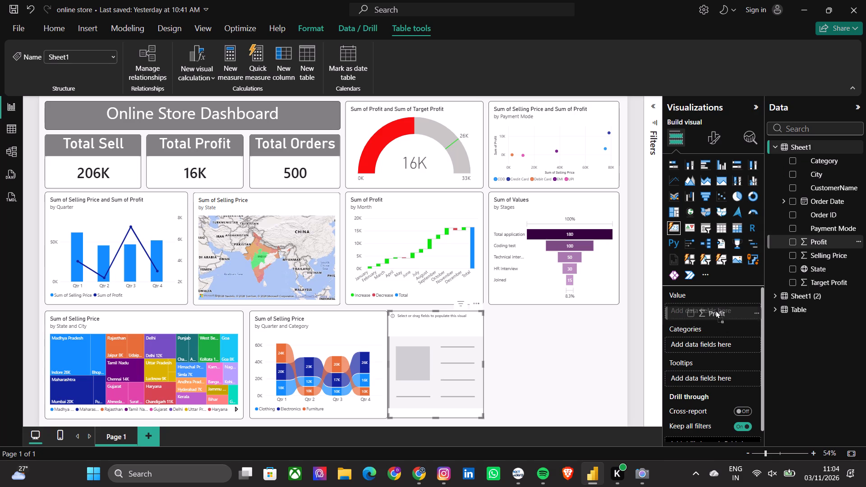
drag(715, 310, 715, 310)
click(715, 310)
drag(805, 256, 805, 256)
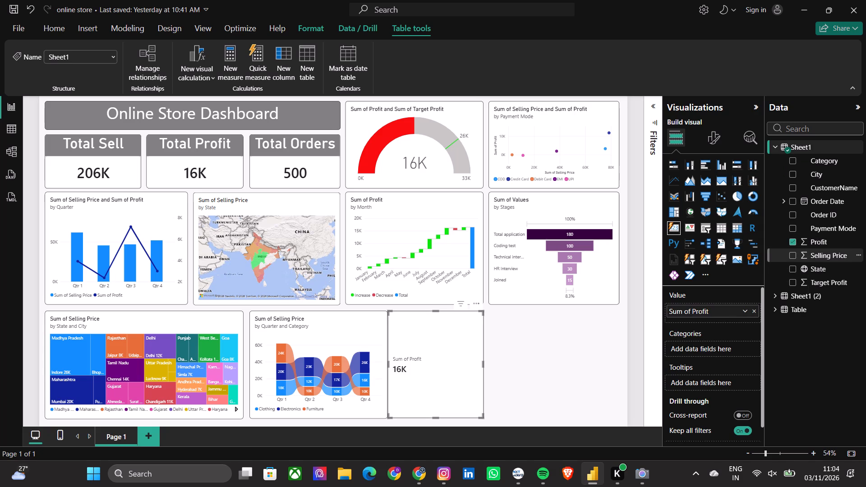
drag(805, 256, 714, 308)
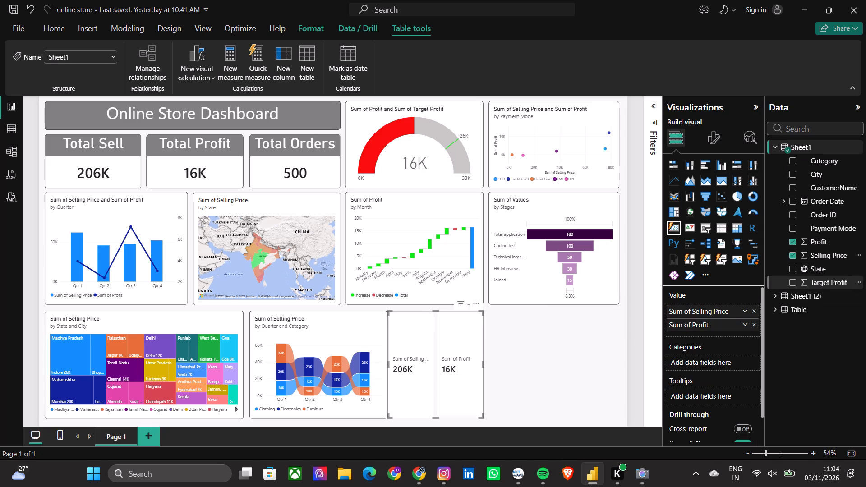
drag(821, 277, 700, 314)
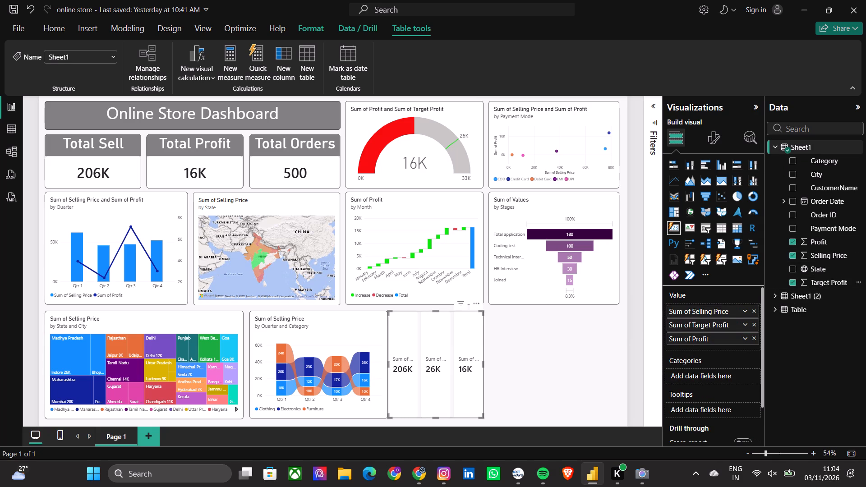
Set the new card's multi-card layout to the Table style with a Vertical arrangement.
click(442, 360)
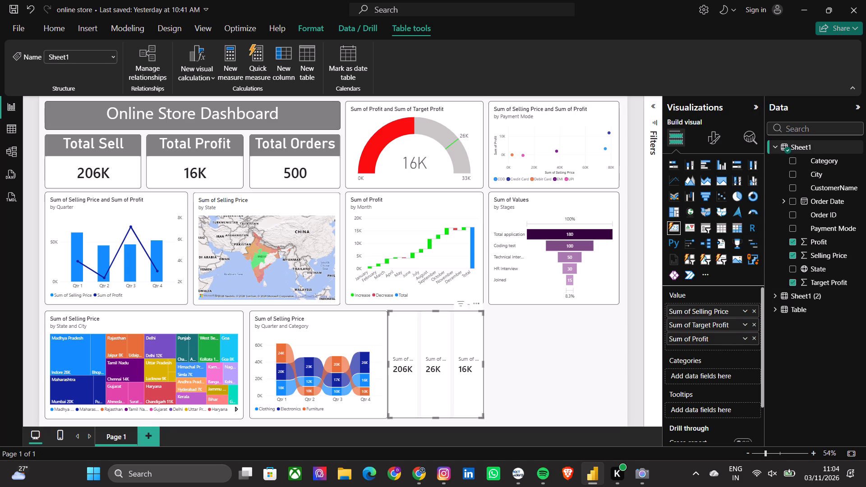
click(720, 136)
click(697, 257)
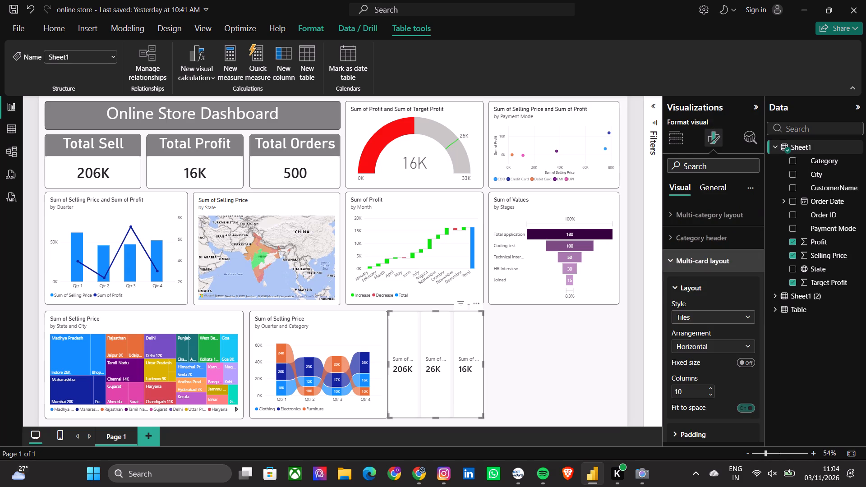
click(694, 323)
click(696, 345)
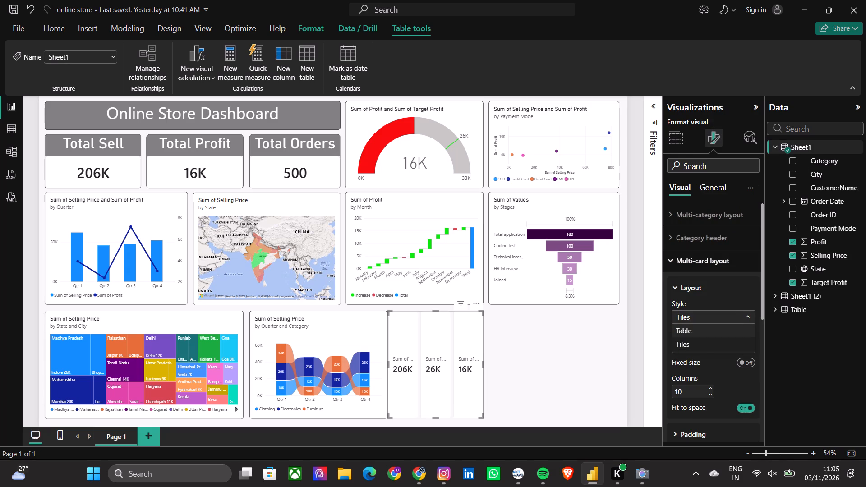
click(707, 311)
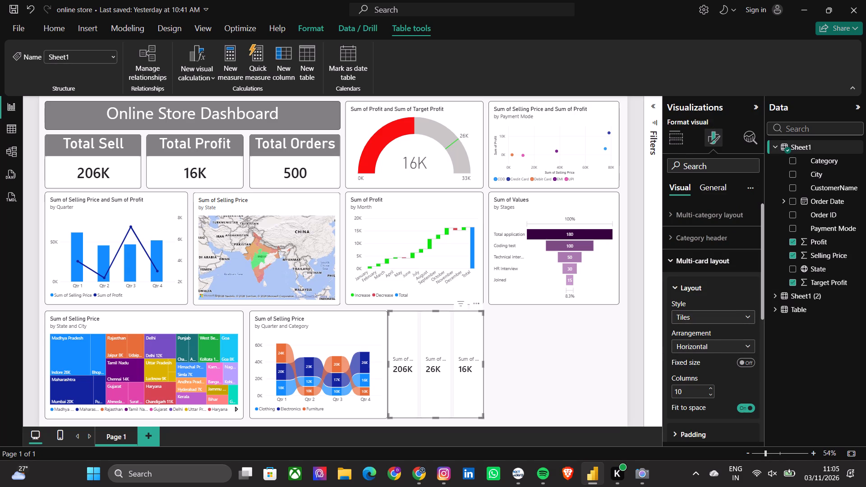
click(706, 324)
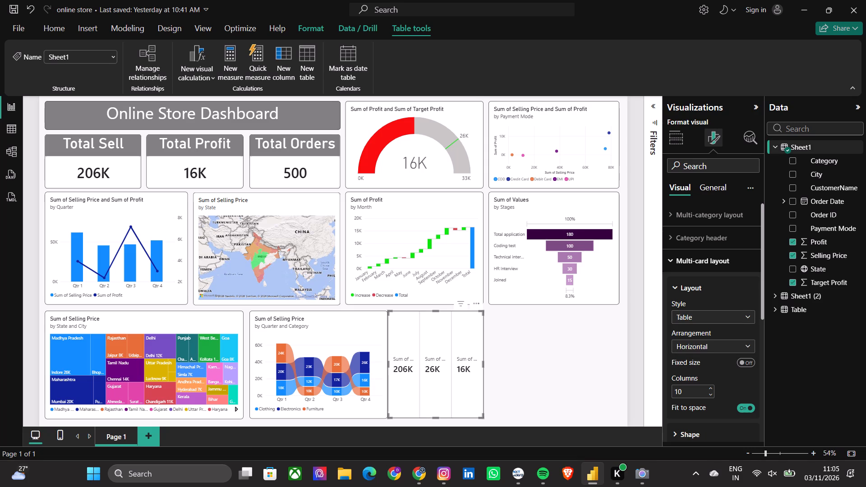
click(700, 348)
click(698, 370)
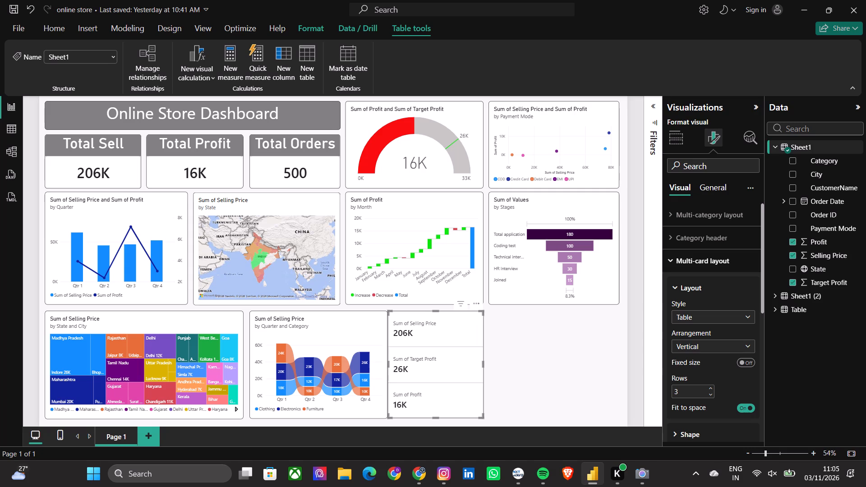
Move the new card visual slightly away from the quarter and category ribbon chart to leave a gap, and deselect it.
drag(447, 359, 462, 358)
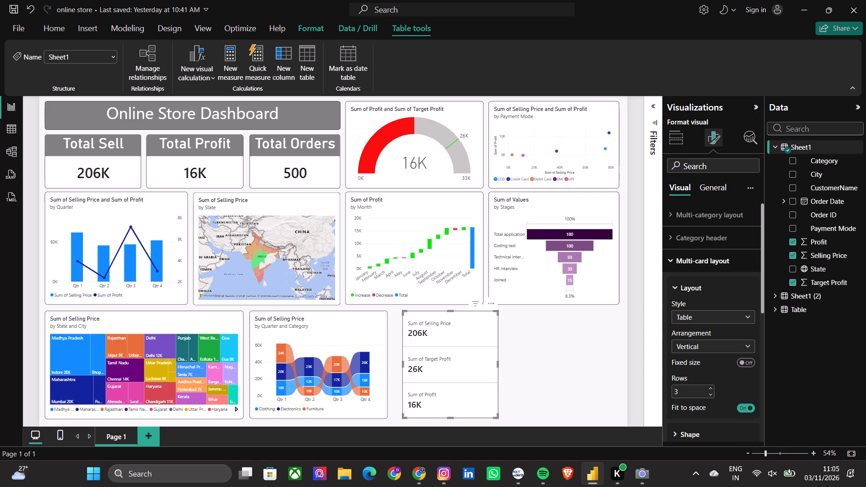
click(542, 360)
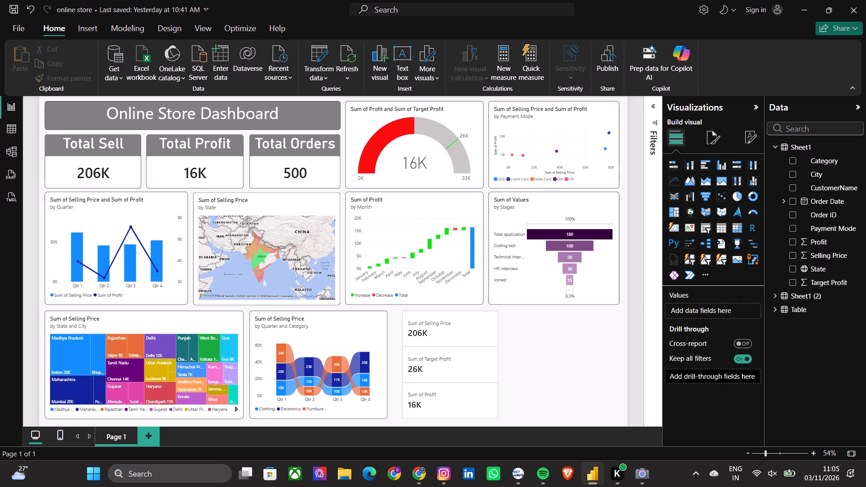
Open the multi-card layout formatting settings of the new card visual.
click(486, 355)
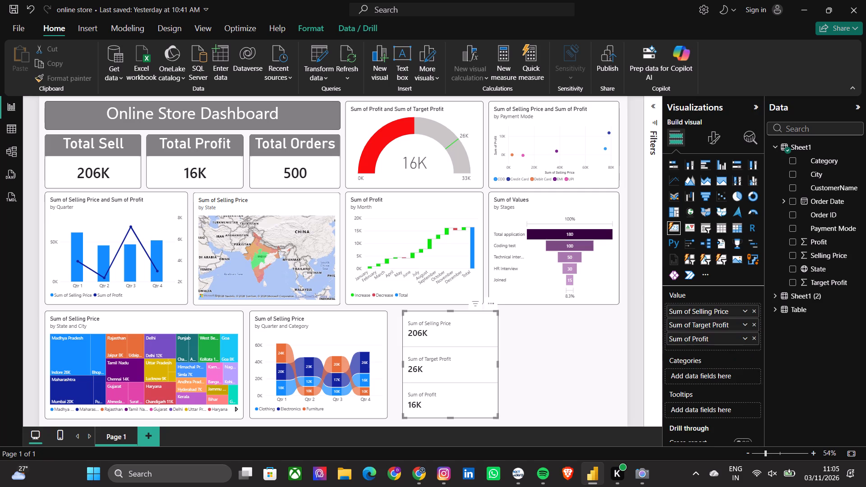
click(710, 143)
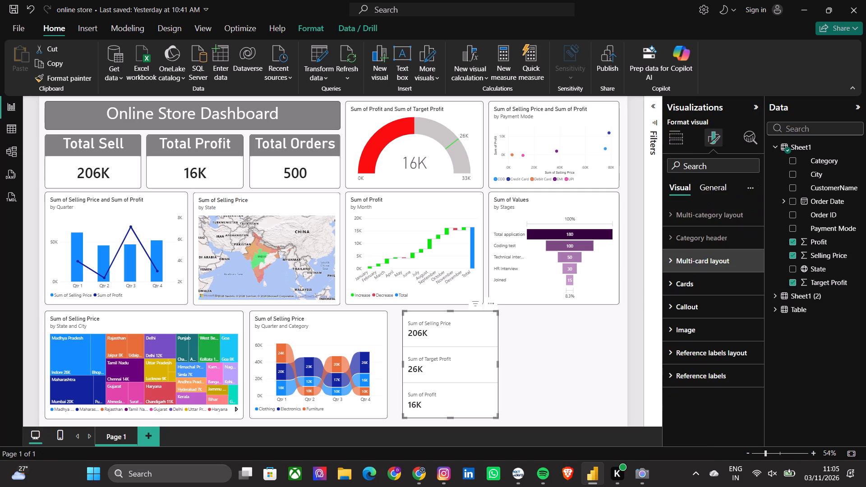
click(691, 268)
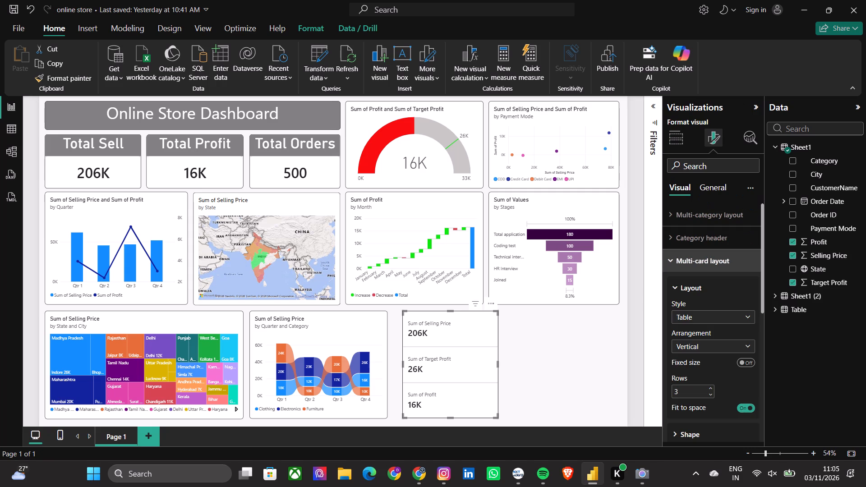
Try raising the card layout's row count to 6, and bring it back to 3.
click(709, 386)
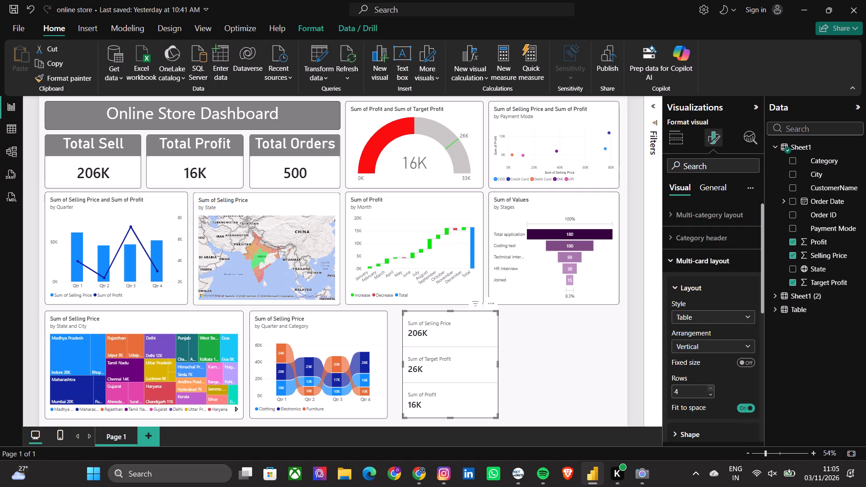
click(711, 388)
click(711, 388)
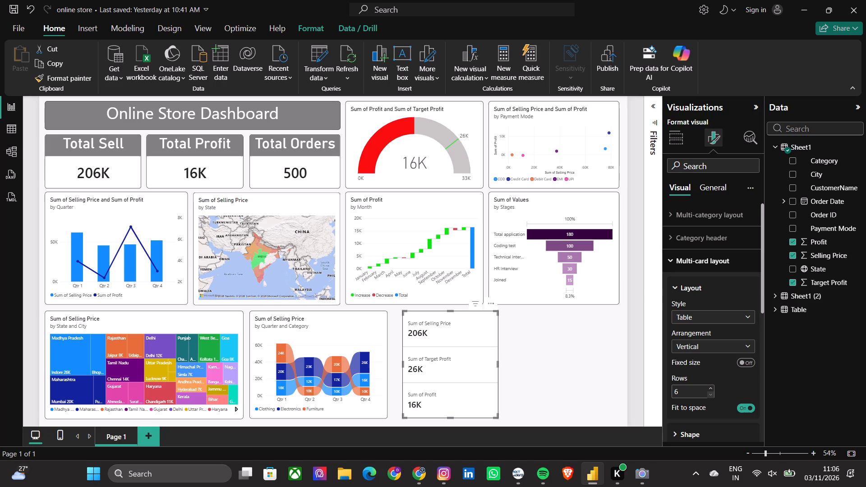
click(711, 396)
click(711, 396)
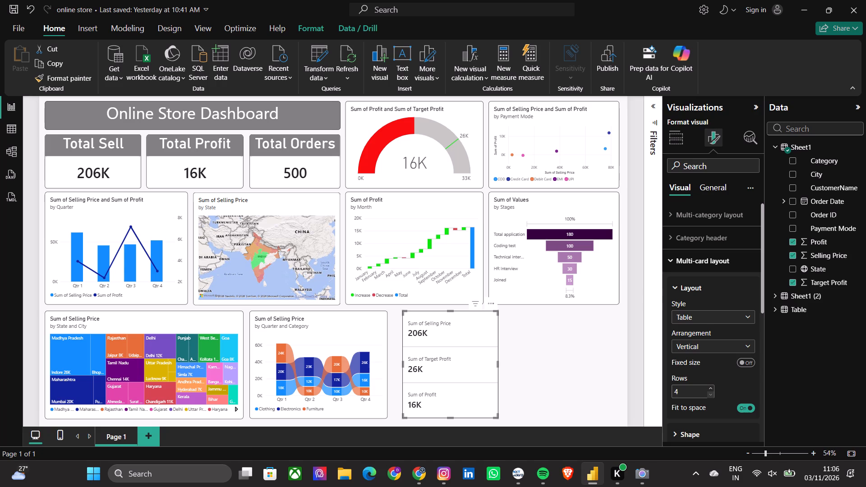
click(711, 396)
Open the Shape settings of the card's multi-card layout to view the rounded corner options.
scroll(722, 406, down, 2)
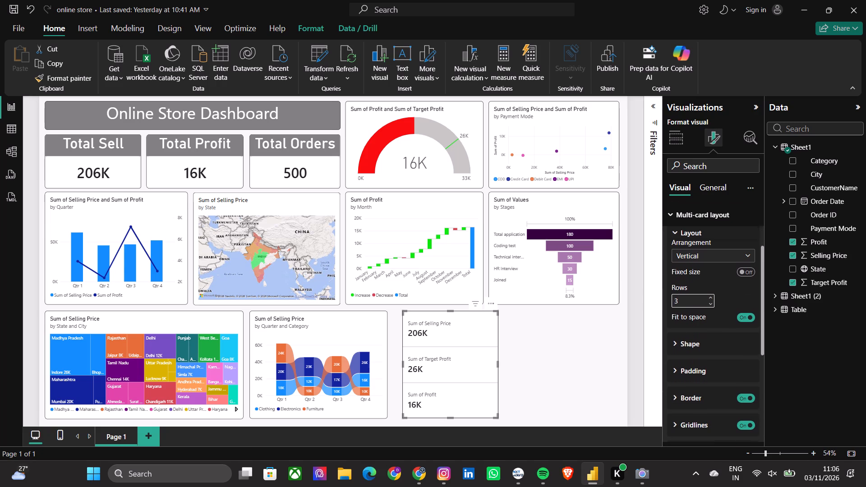
click(687, 339)
scroll(687, 339, down, 2)
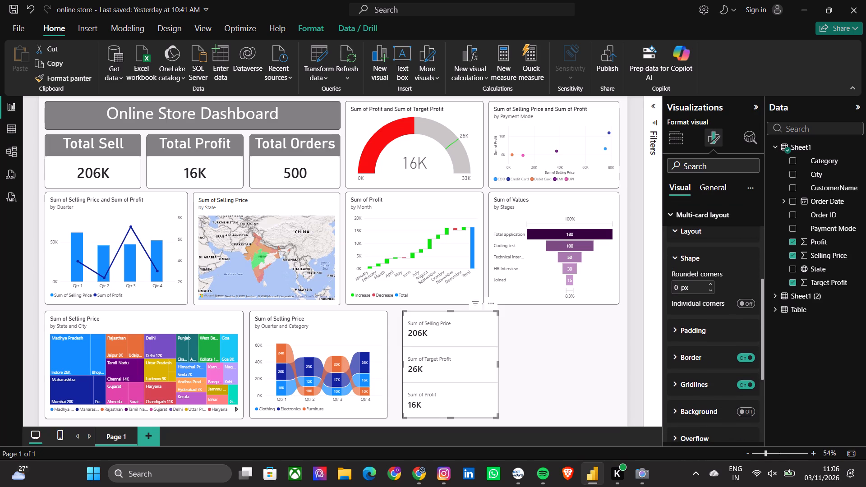
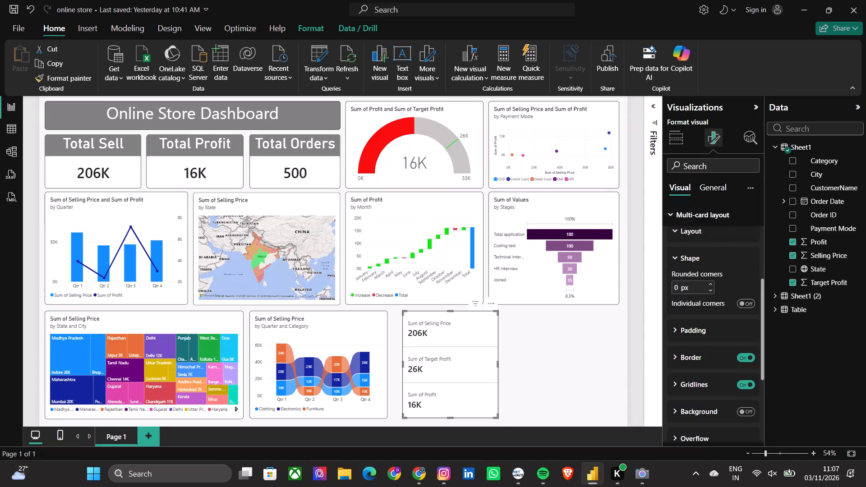
Deselect the card visual and save the online store report.
click(557, 392)
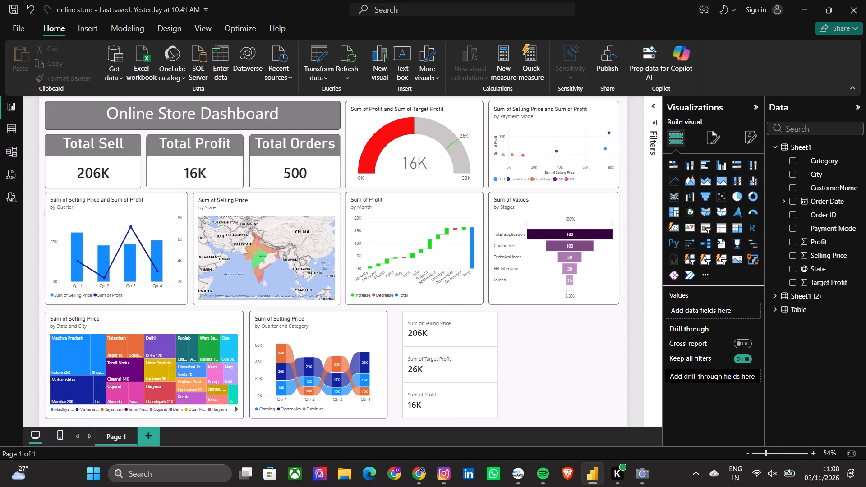
key(ctrl+s)
Move the multi-value card closer to the quarter and category ribbon chart, leaving only a narrow gap, and deselect it.
drag(468, 372, 458, 372)
click(534, 369)
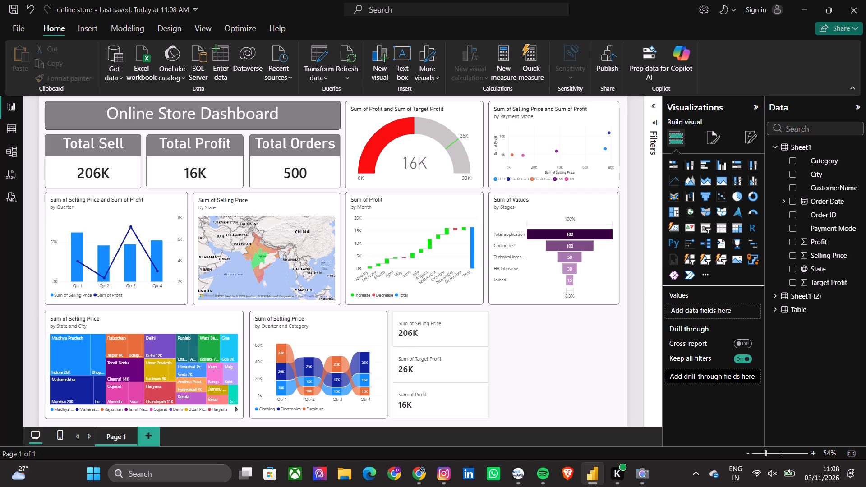
Select the multi-value card and examine its Cards and Multi-card layout formatting options.
click(464, 389)
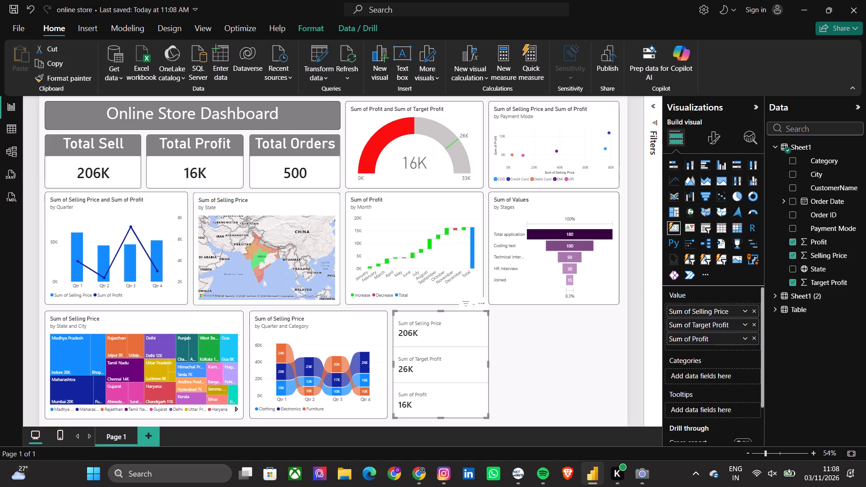
click(718, 130)
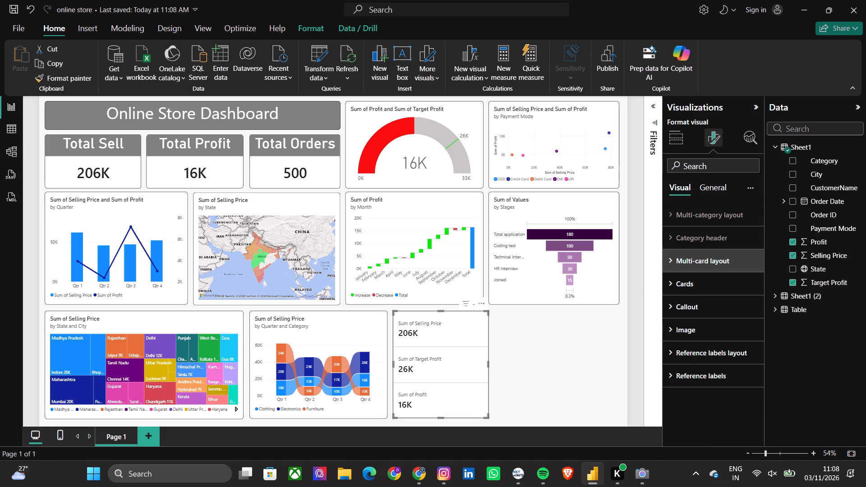
click(703, 285)
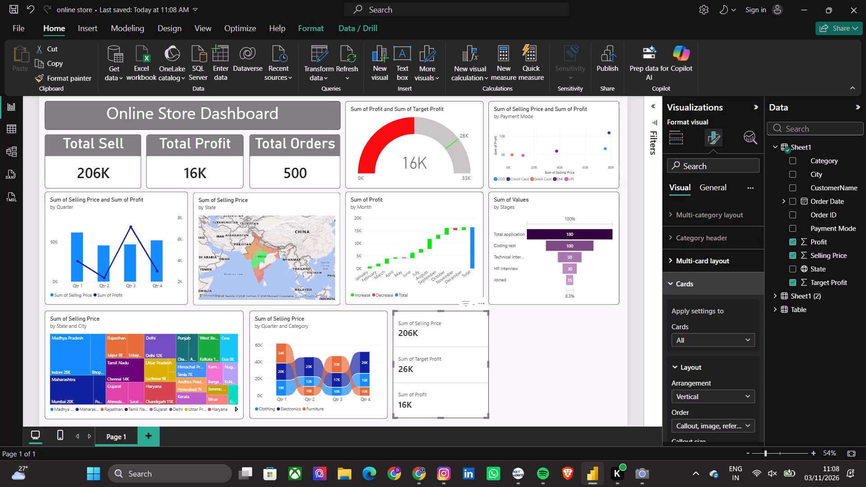
click(682, 262)
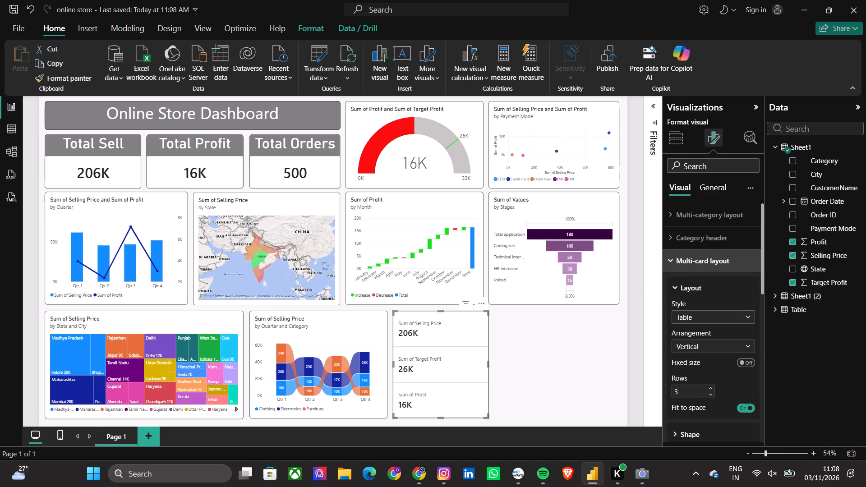
scroll(712, 374, down, 2)
scroll(712, 374, up, 1)
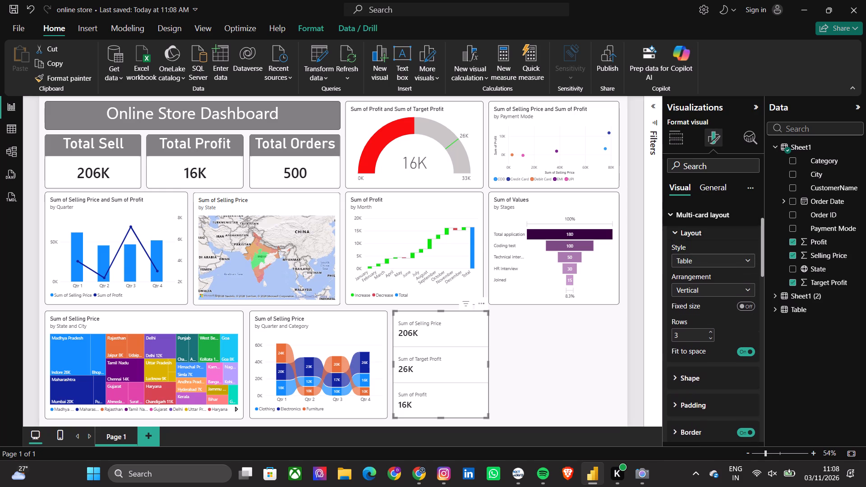
scroll(712, 374, up, 2)
Turn on the visual border in the card's general effects, raise its rounded corners slightly above 8 px, and deselect the card.
click(708, 188)
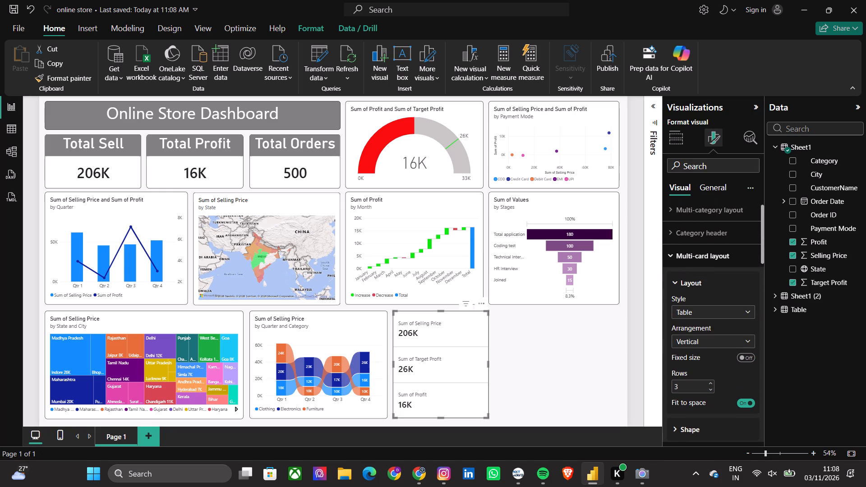
click(713, 266)
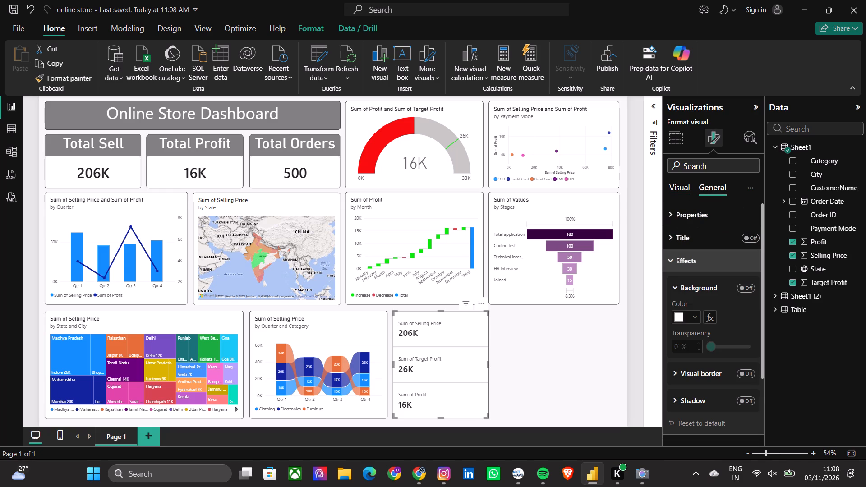
scroll(729, 311, down, 2)
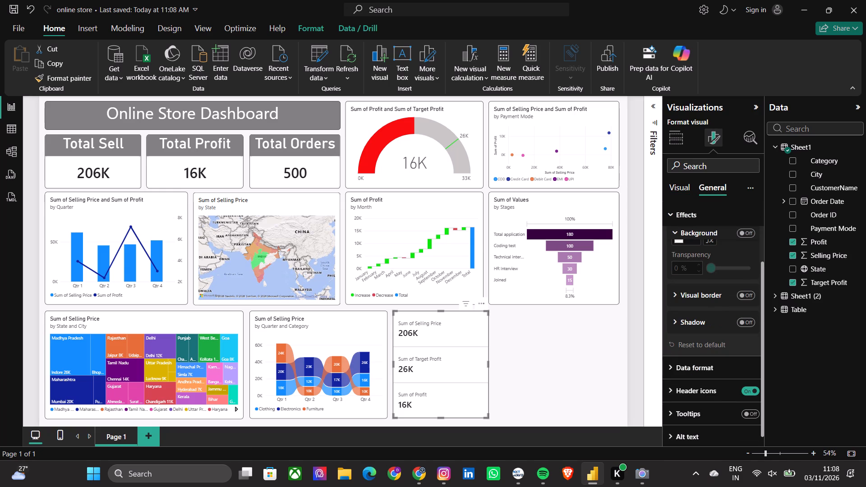
click(691, 296)
click(675, 289)
click(739, 287)
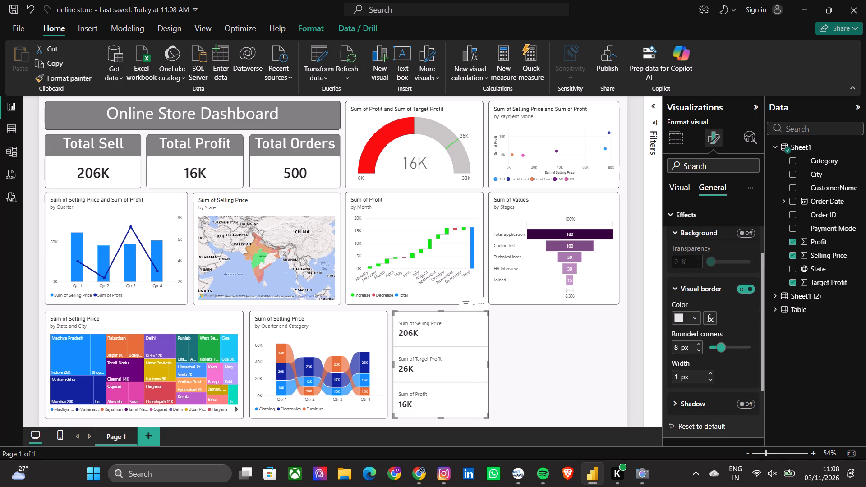
drag(720, 345, 726, 345)
click(540, 352)
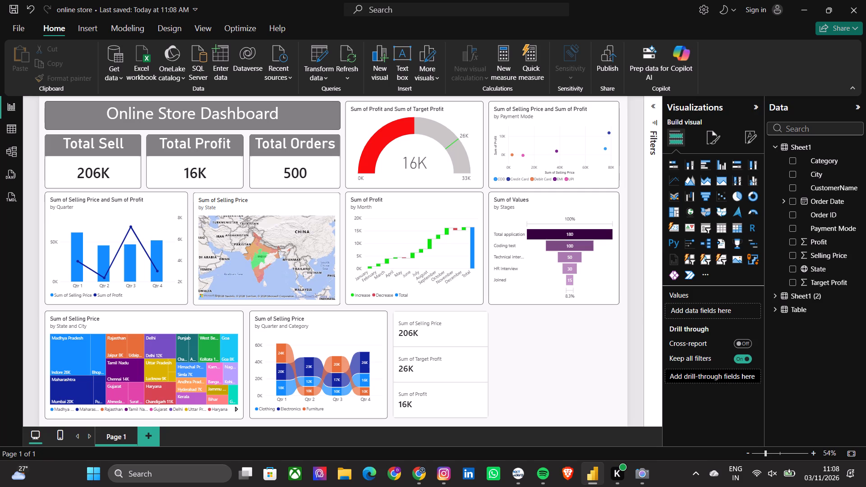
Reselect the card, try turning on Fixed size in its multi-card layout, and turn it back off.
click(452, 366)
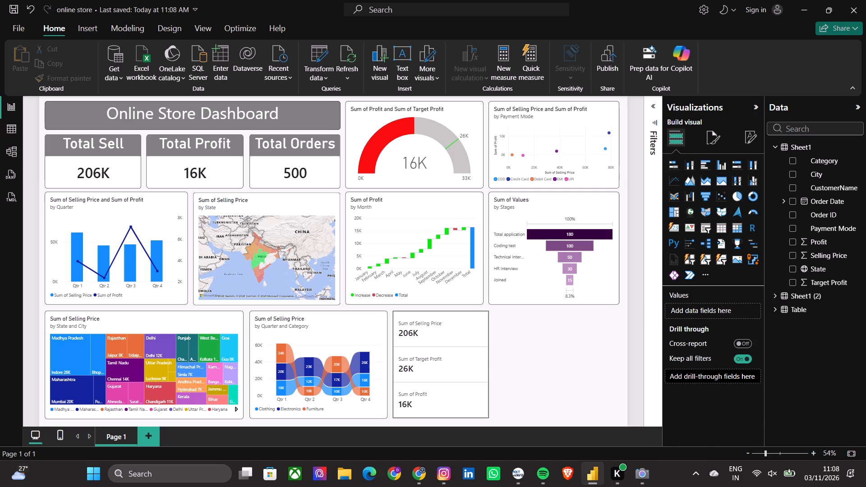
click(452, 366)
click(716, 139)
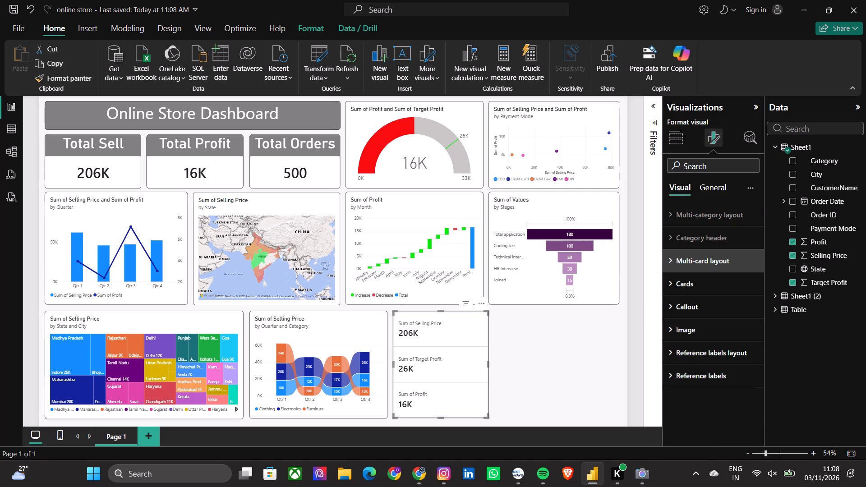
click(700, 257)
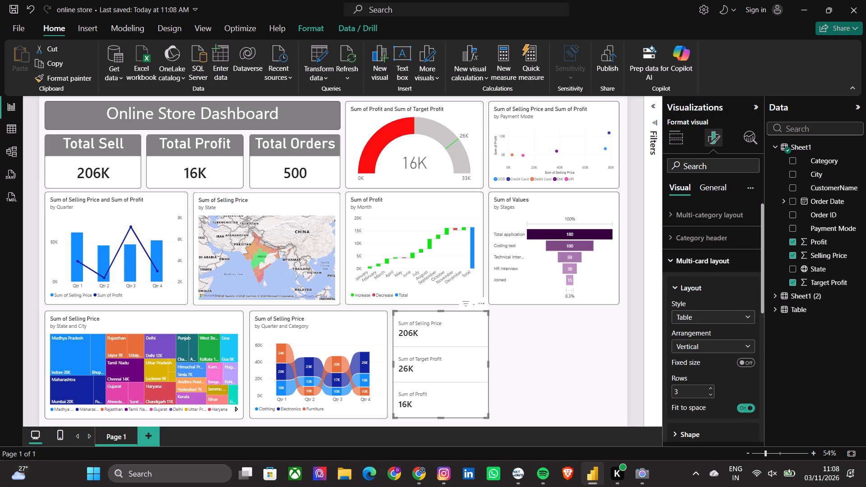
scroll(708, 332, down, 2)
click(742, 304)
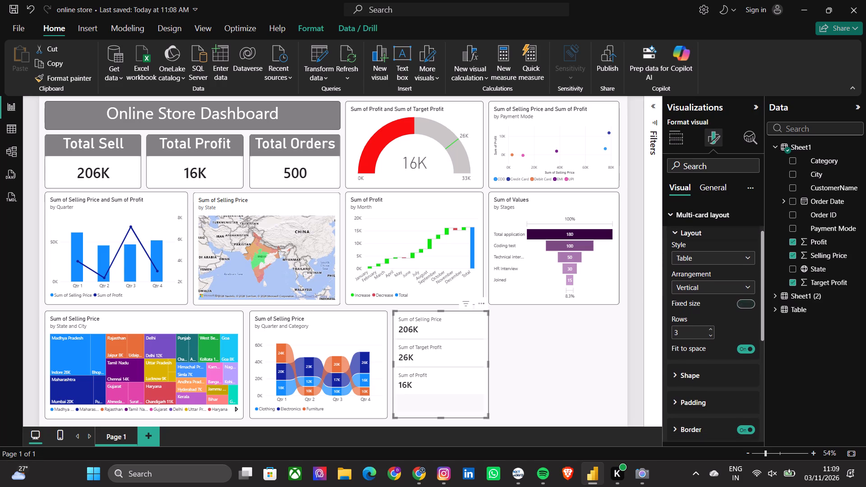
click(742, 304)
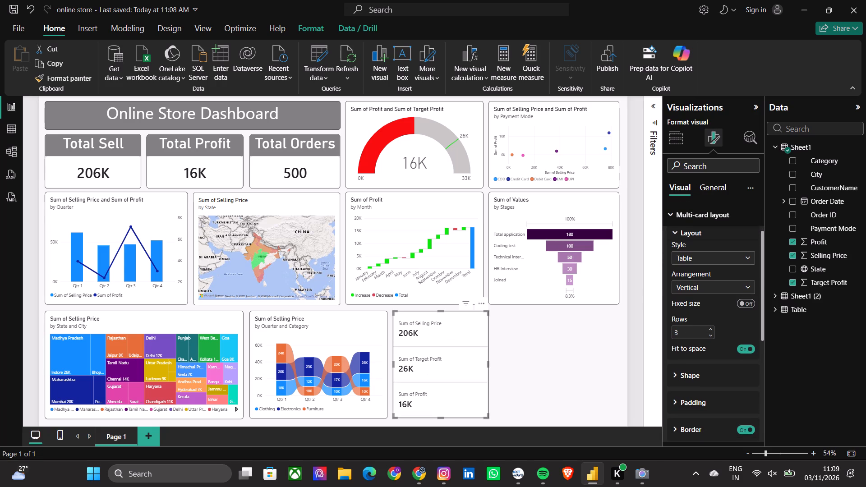
Examine the Shape and remaining multi-card layout options and the Cards settings of the multi-value card.
click(710, 377)
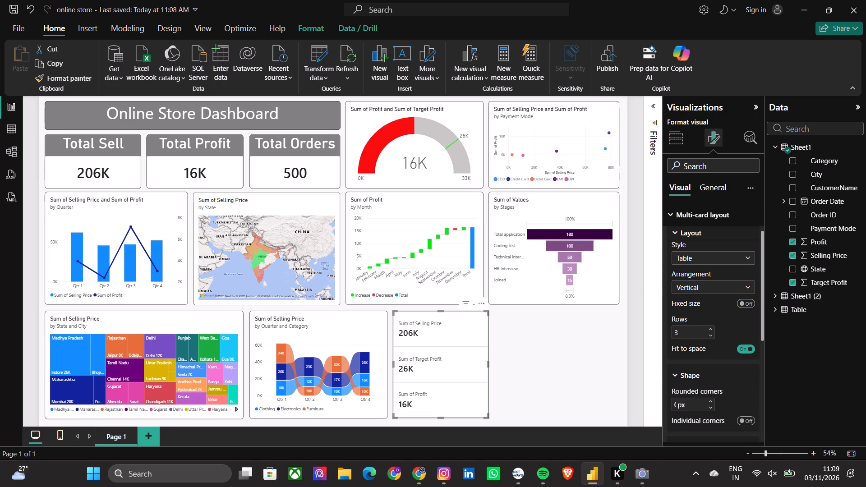
scroll(710, 377, down, 2)
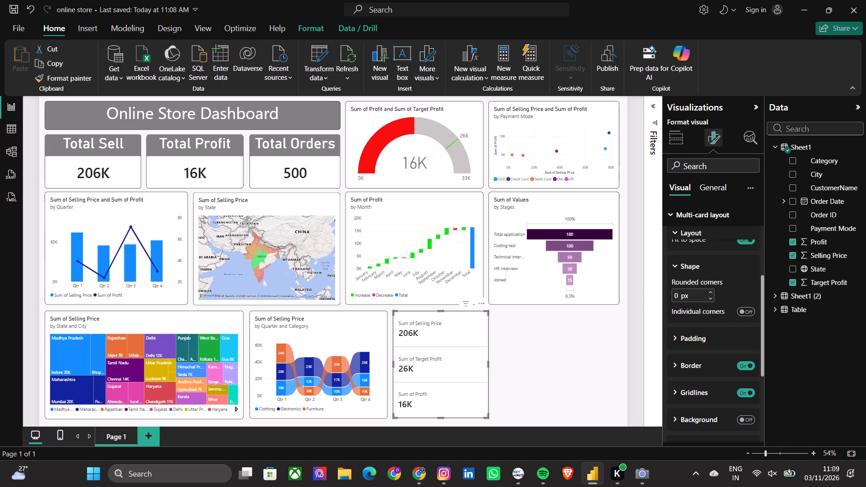
scroll(696, 392, down, 2)
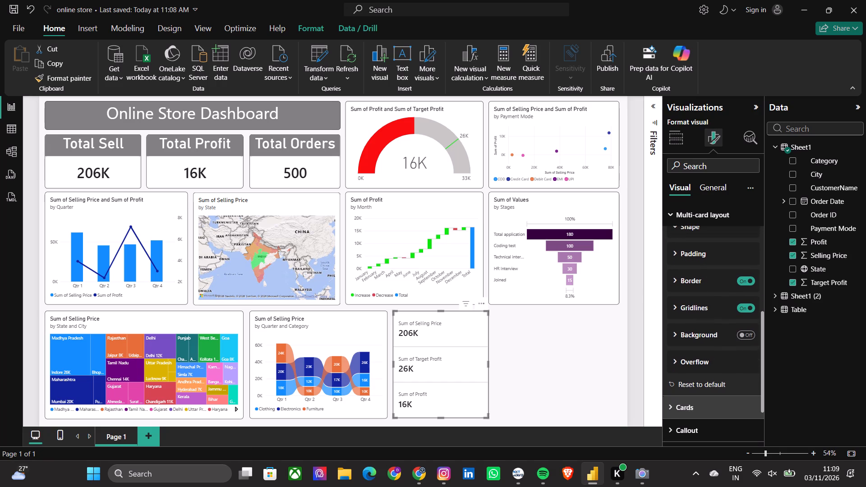
click(695, 406)
scroll(695, 406, down, 2)
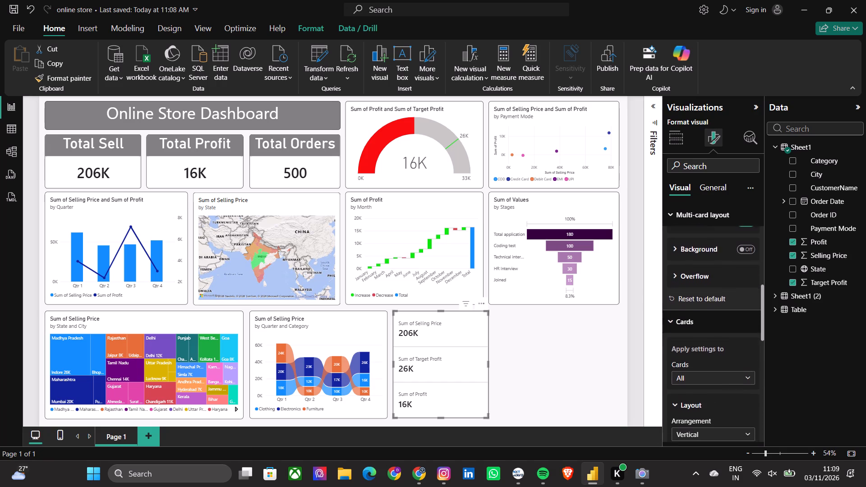
scroll(695, 406, down, 2)
scroll(695, 406, up, 2)
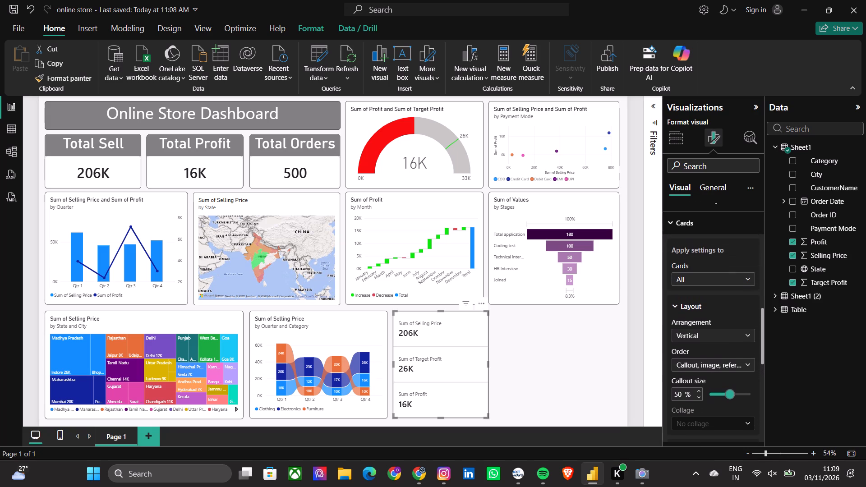
scroll(695, 406, up, 7)
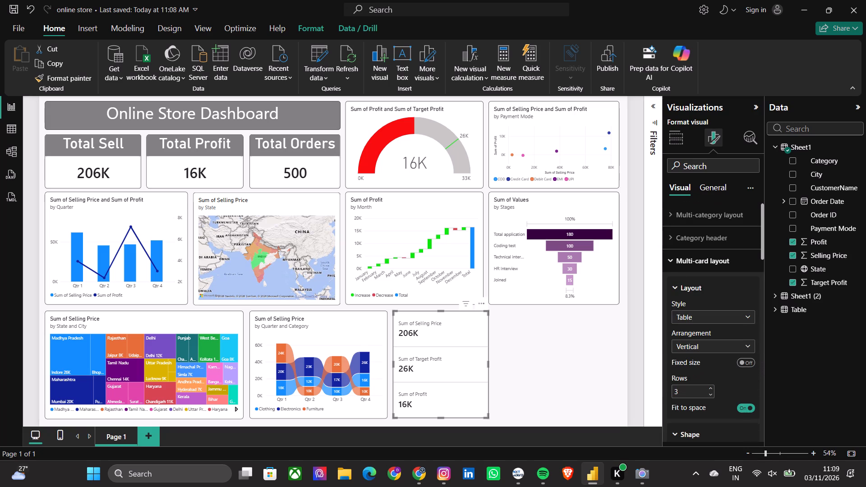
Examine the card's general Effects and Data format settings.
click(705, 193)
click(703, 256)
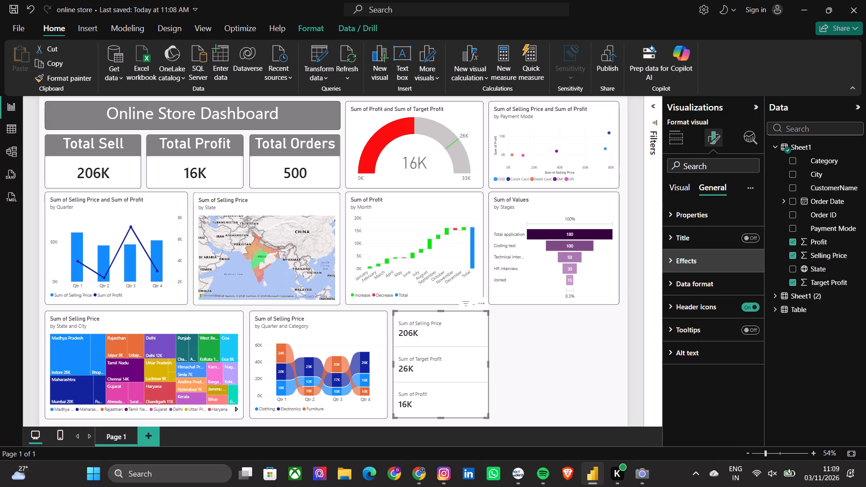
scroll(726, 309, down, 2)
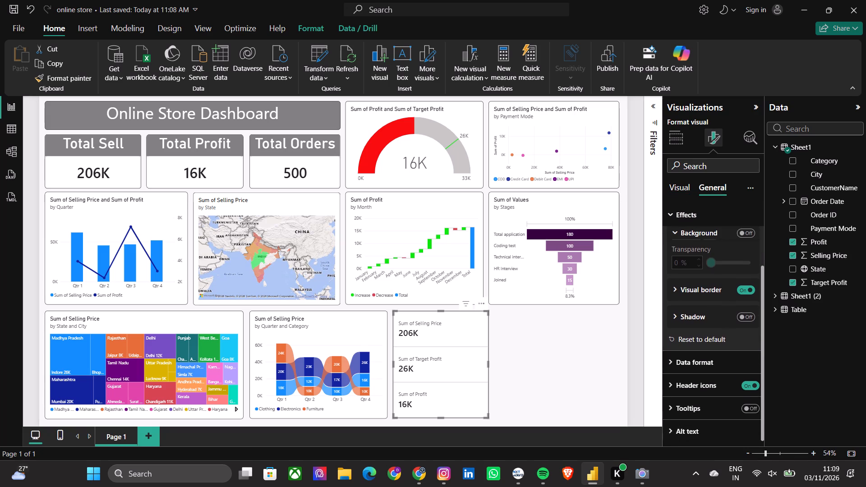
scroll(726, 309, down, 2)
click(701, 363)
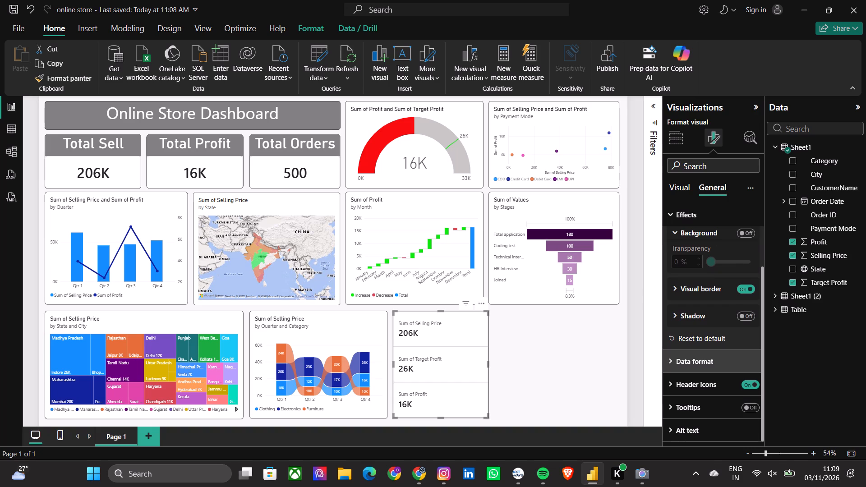
scroll(701, 363, down, 4)
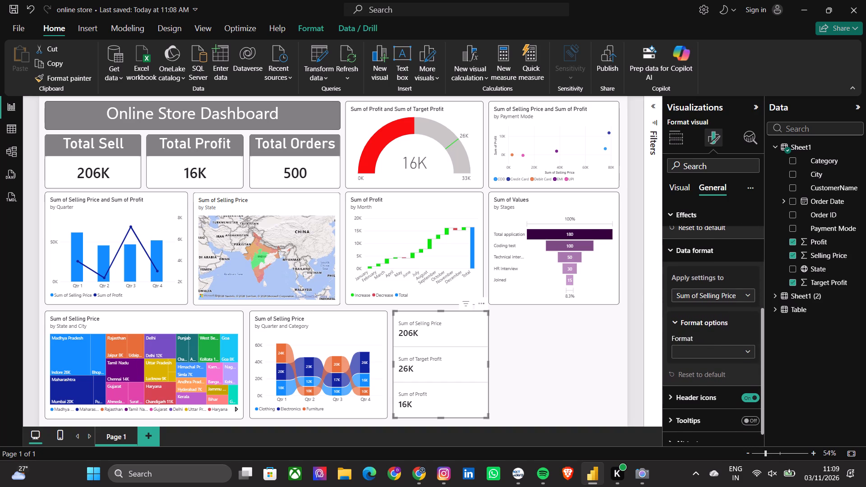
click(644, 340)
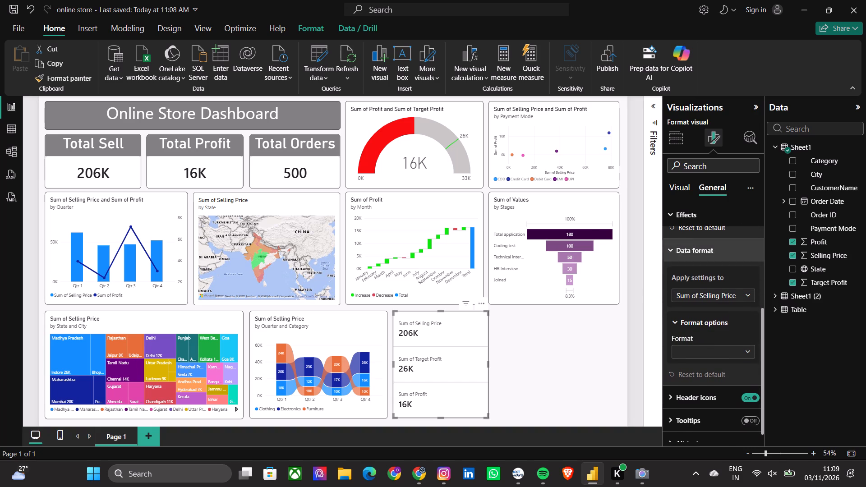
scroll(709, 263, up, 6)
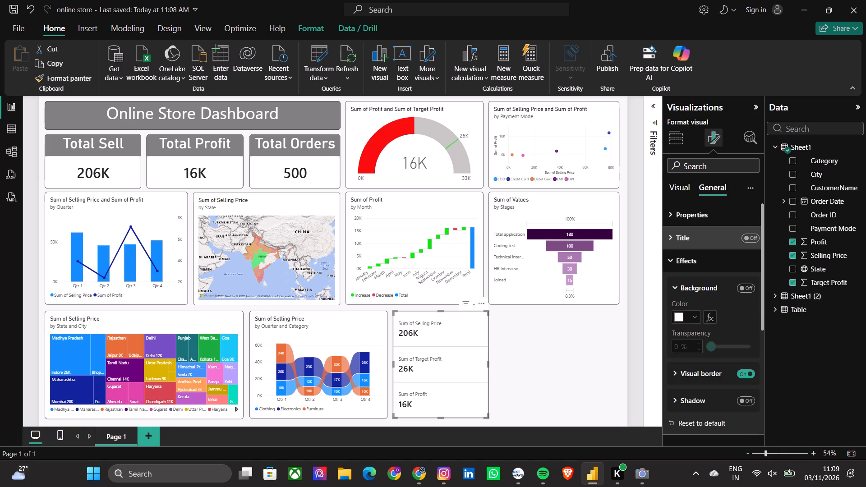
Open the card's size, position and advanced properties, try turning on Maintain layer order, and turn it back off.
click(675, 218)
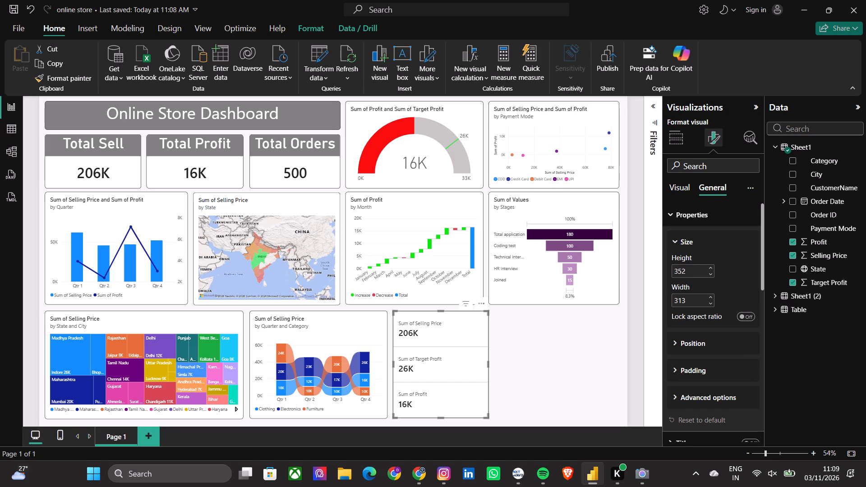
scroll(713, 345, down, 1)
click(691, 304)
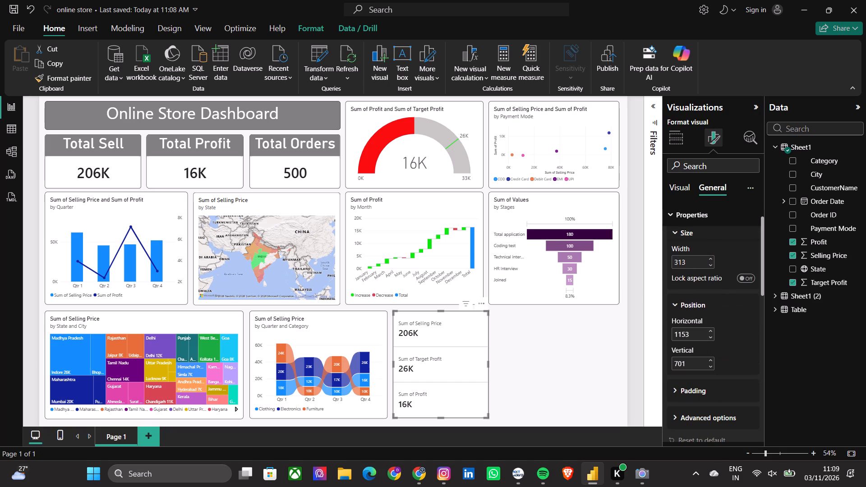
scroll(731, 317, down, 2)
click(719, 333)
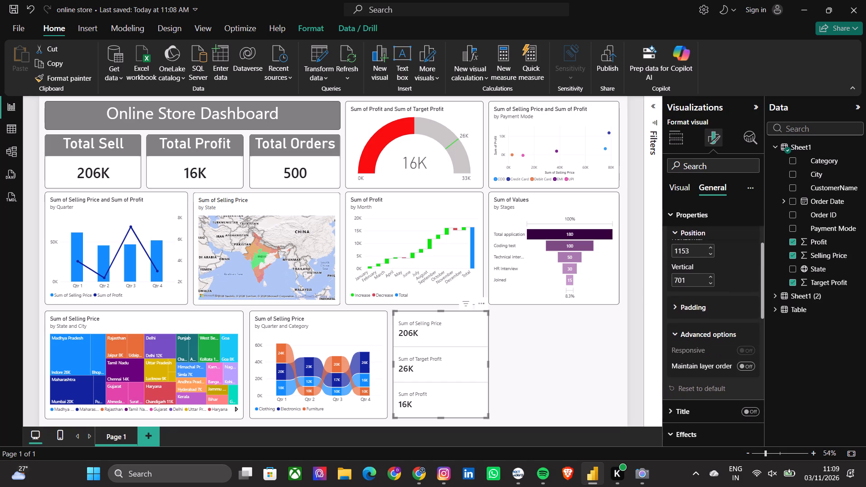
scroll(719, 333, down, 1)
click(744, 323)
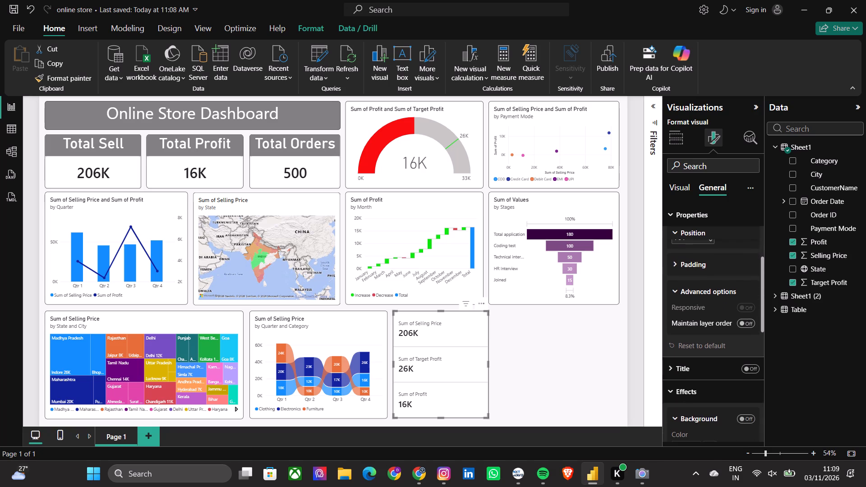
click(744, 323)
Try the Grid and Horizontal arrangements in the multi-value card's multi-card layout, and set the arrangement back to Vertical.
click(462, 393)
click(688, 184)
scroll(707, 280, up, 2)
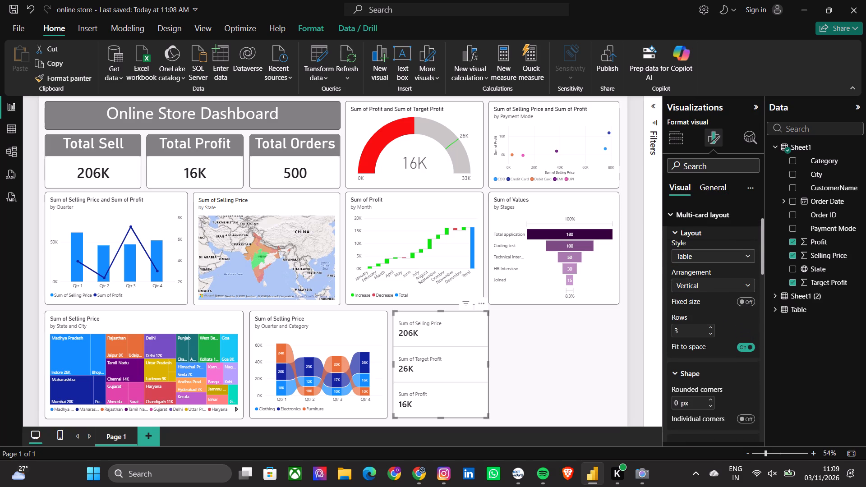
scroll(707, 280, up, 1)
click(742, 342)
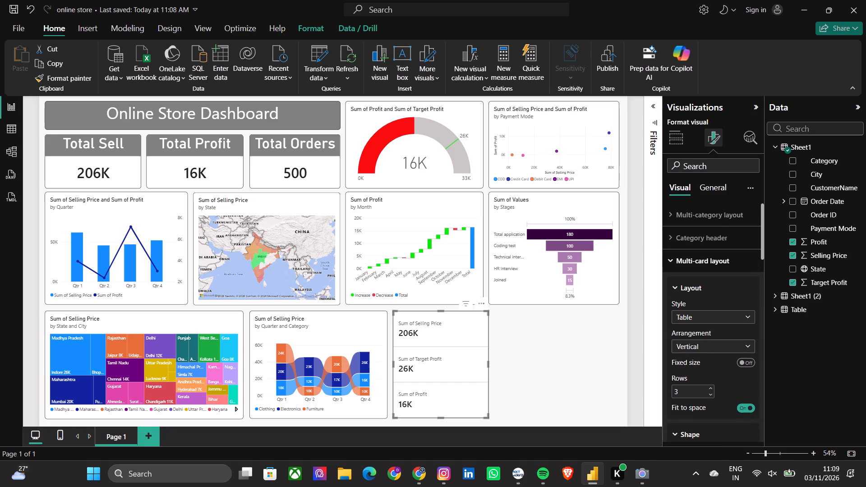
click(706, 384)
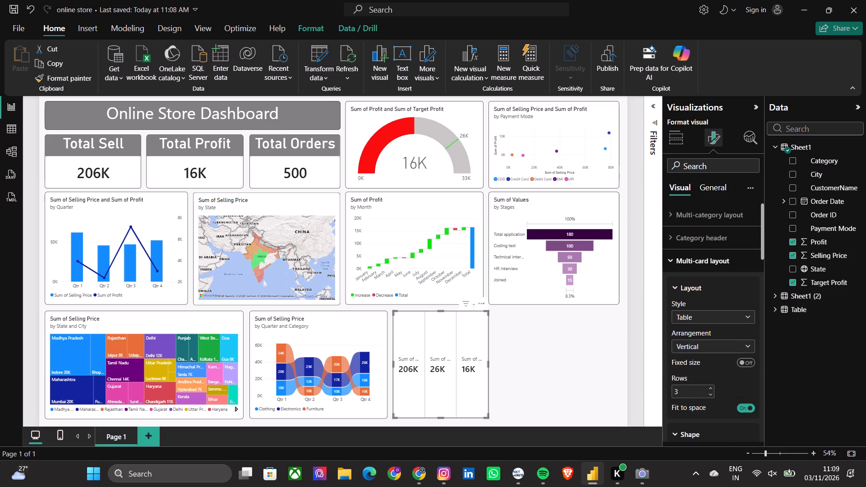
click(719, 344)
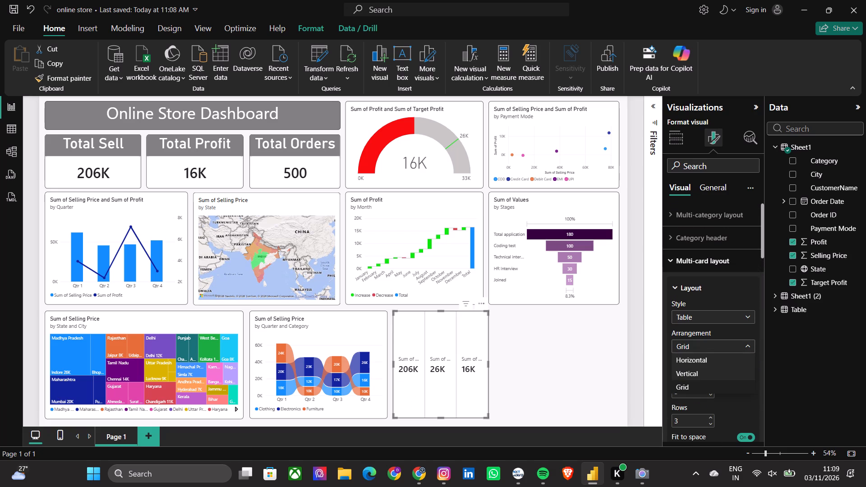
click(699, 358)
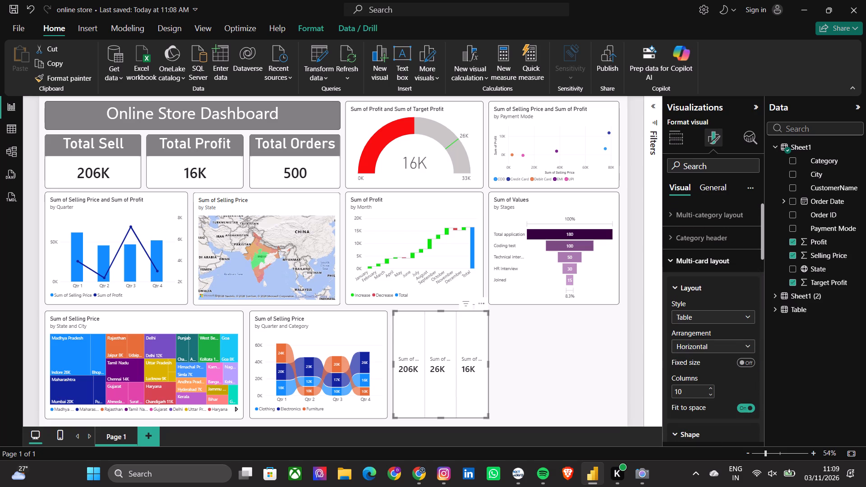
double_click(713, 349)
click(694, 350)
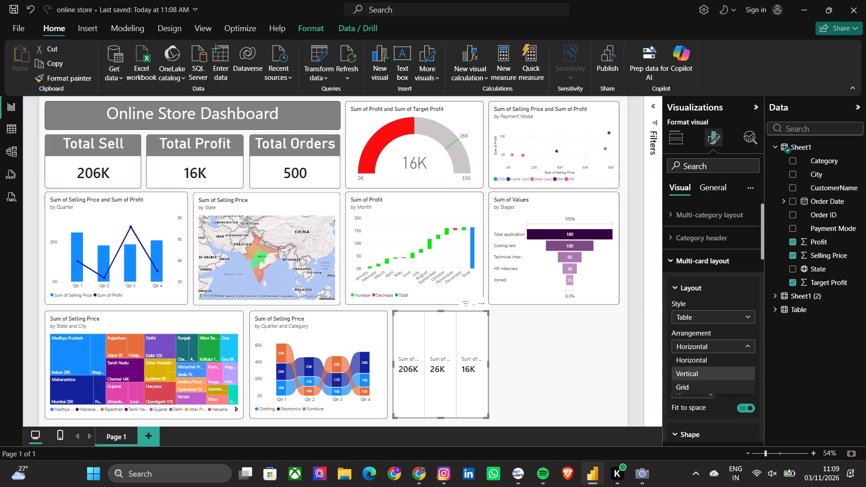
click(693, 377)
Change the multi-value card's multi-card layout style to Tiles and deselect the card.
click(704, 311)
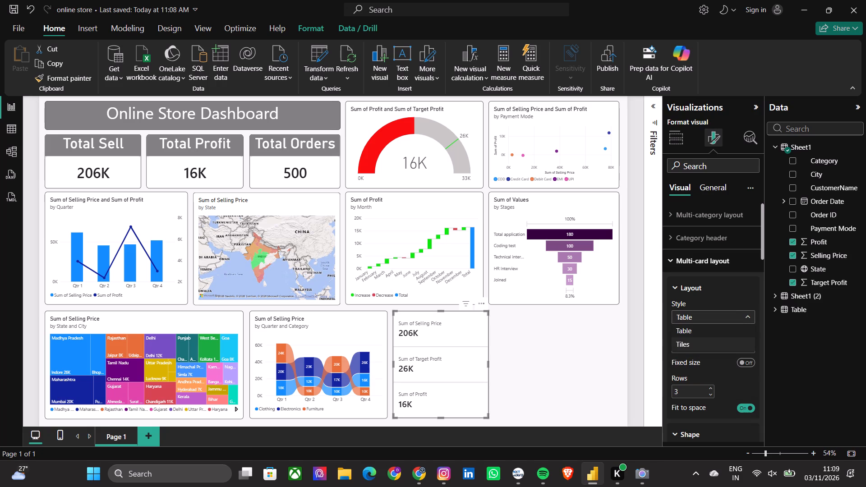
click(686, 340)
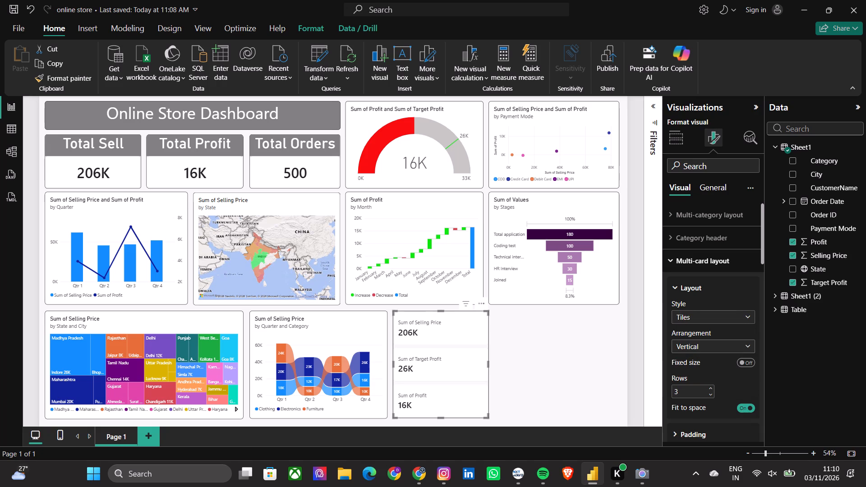
click(595, 345)
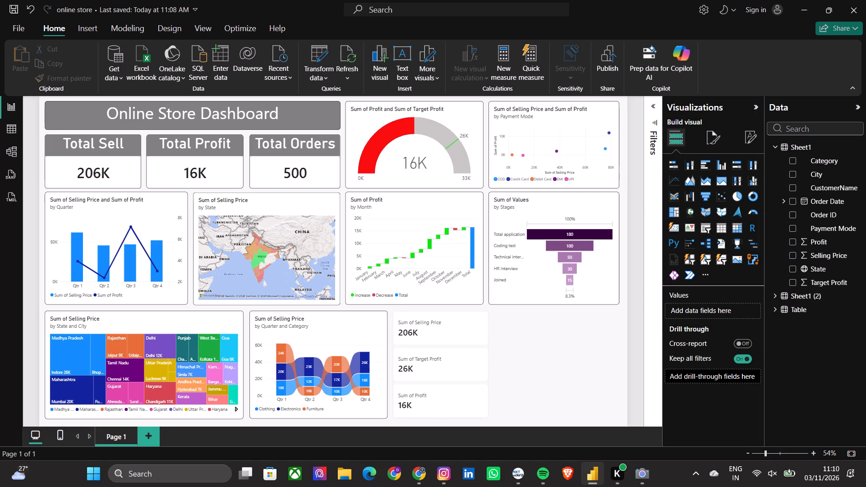
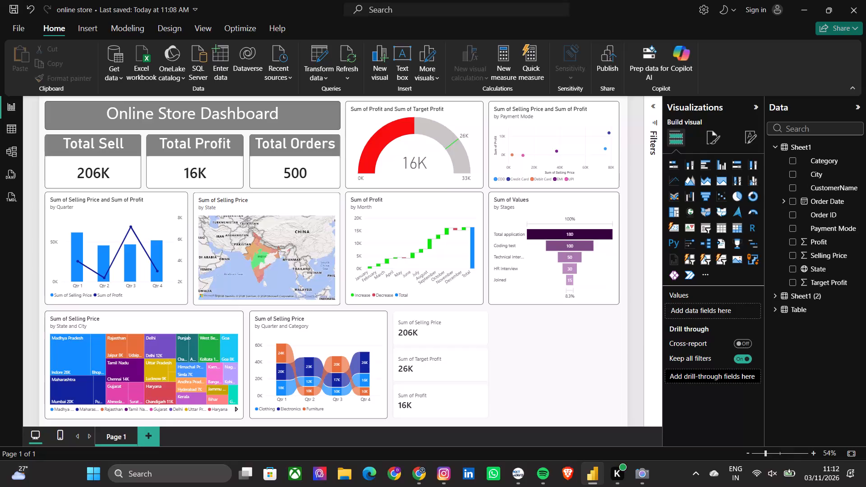
Save the online store report.
key(ctrl+s)
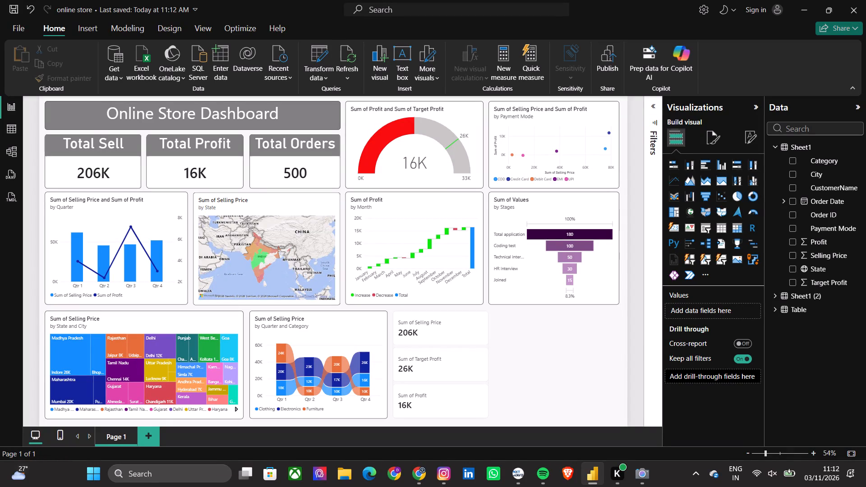
Turn on the multi-value card's overall background effect and set its colour to the light blue theme colour.
click(711, 141)
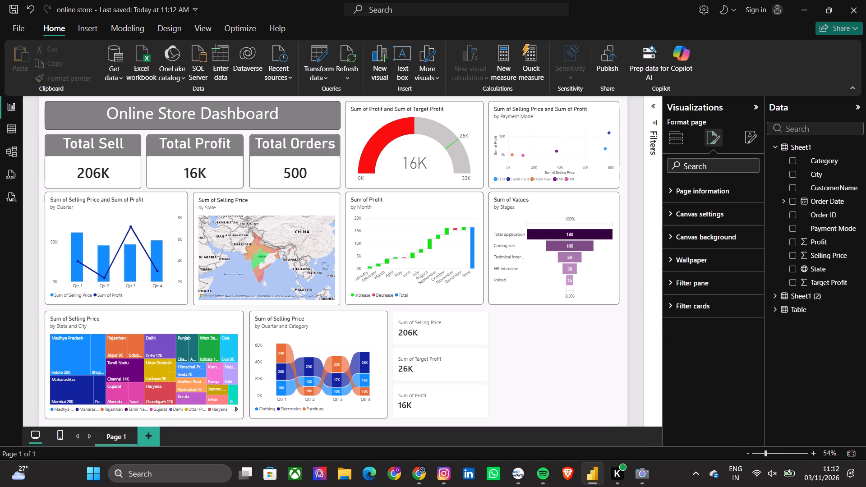
click(464, 387)
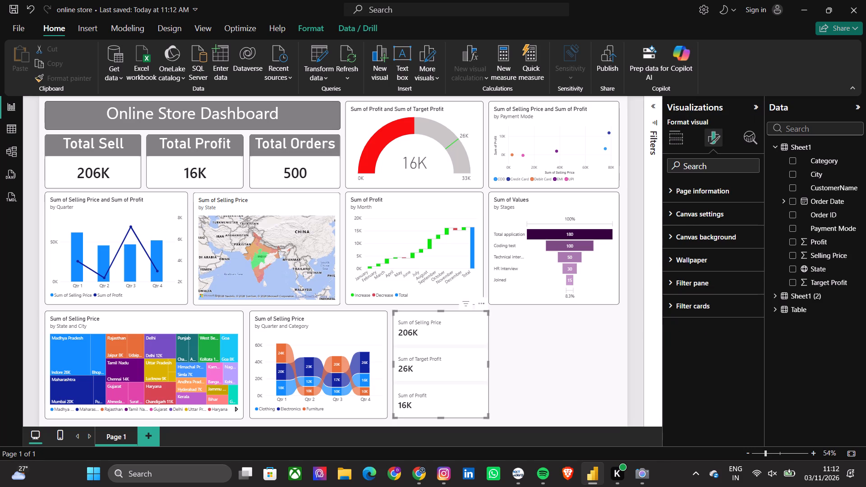
scroll(711, 271, right, 1)
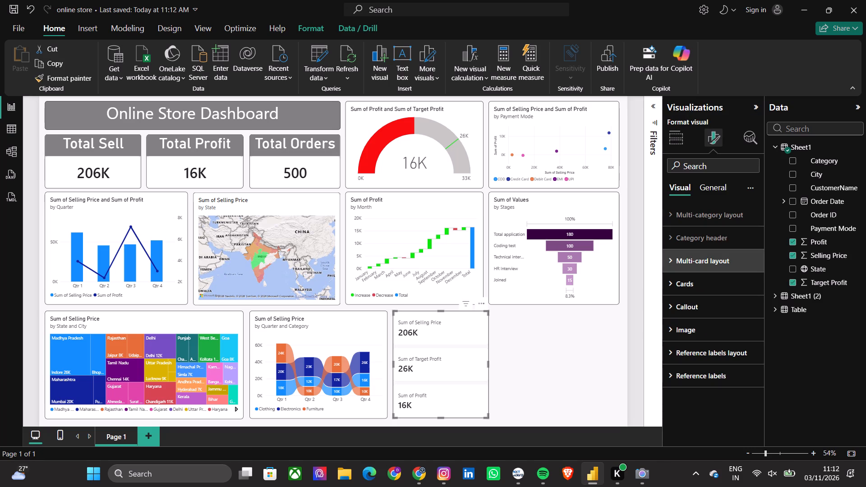
click(713, 188)
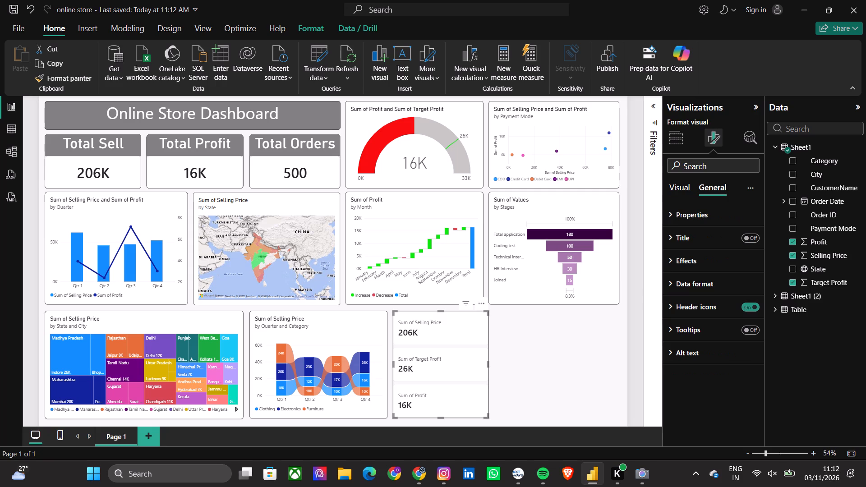
click(691, 255)
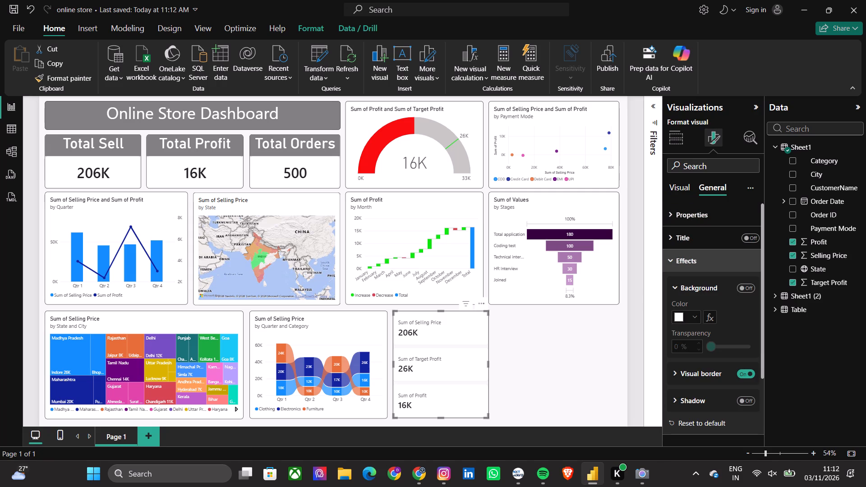
click(677, 320)
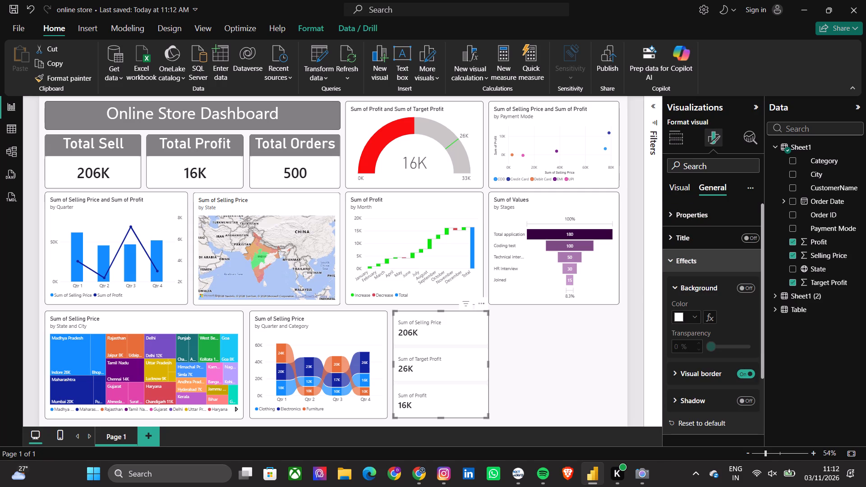
click(693, 320)
click(754, 294)
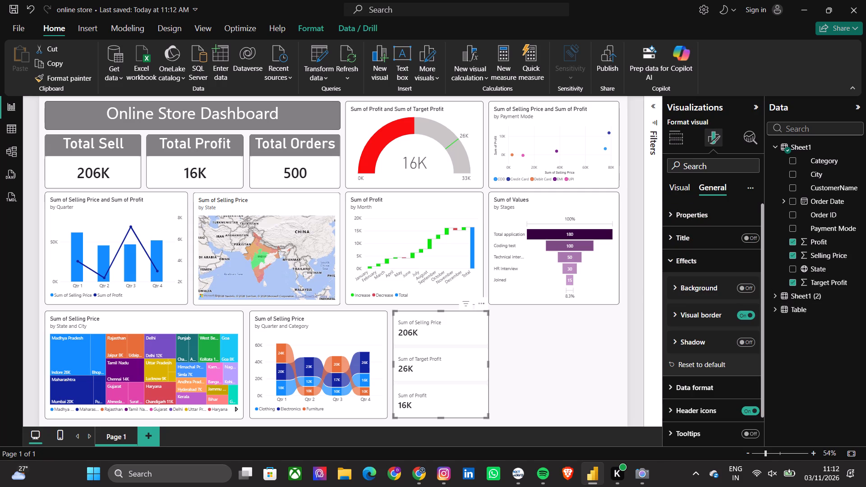
click(738, 290)
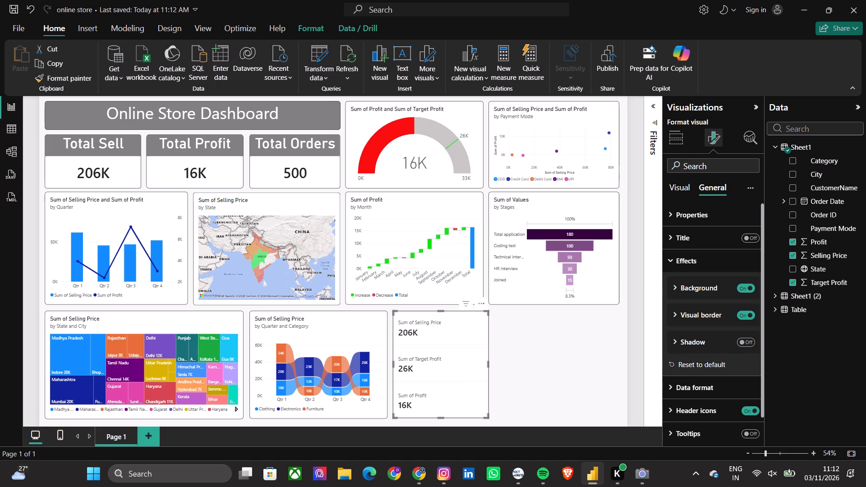
click(715, 294)
click(680, 319)
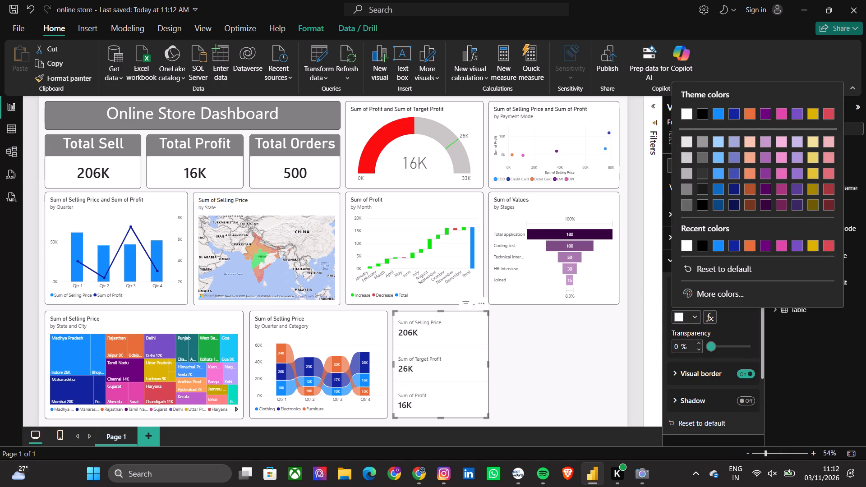
click(719, 248)
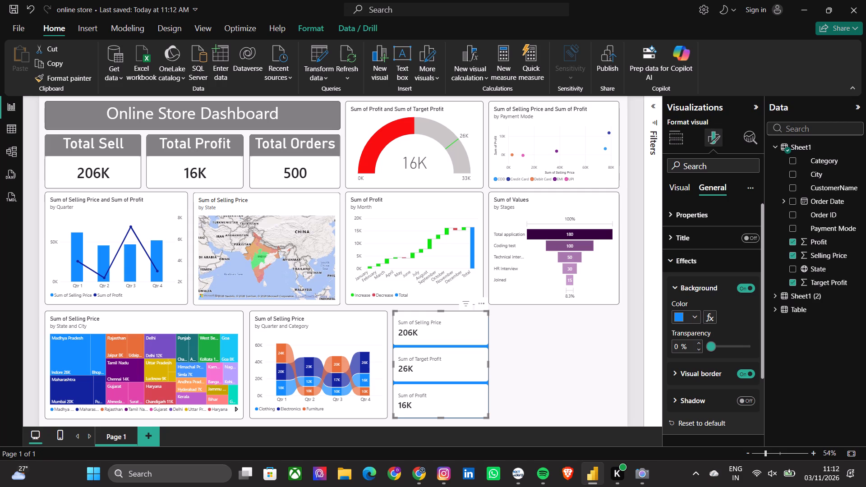
Try orange as the background fill of all cards in the multi-value card, and change the fill to medium grey.
click(677, 189)
click(700, 284)
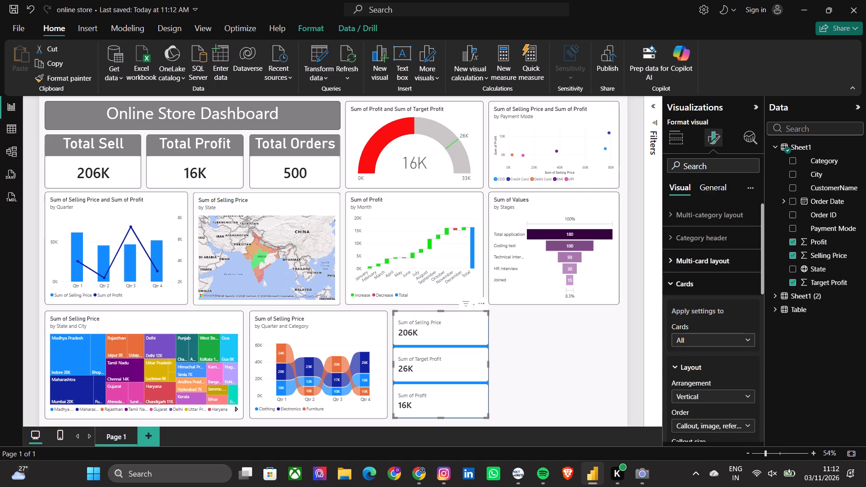
scroll(691, 354, down, 2)
scroll(700, 309, down, 1)
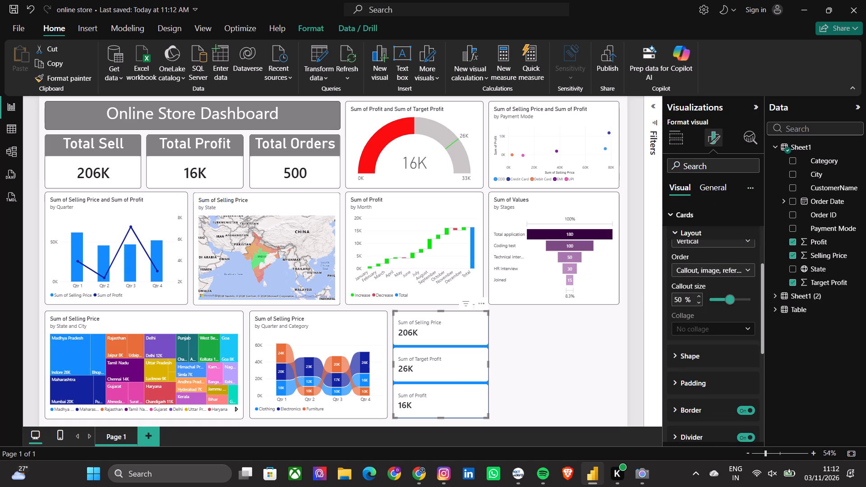
scroll(697, 383, up, 2)
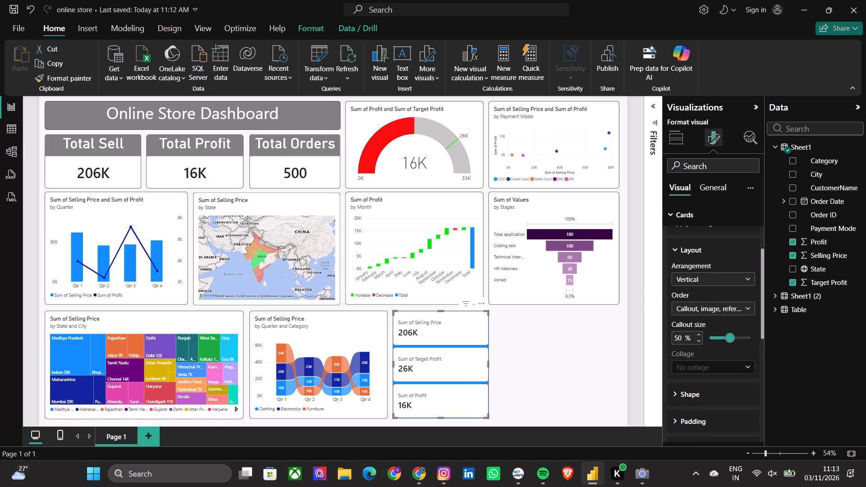
scroll(697, 383, up, 2)
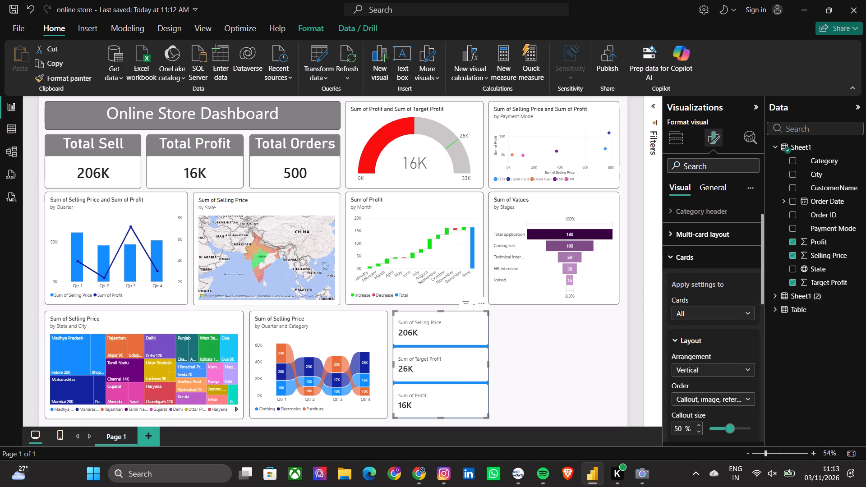
click(706, 312)
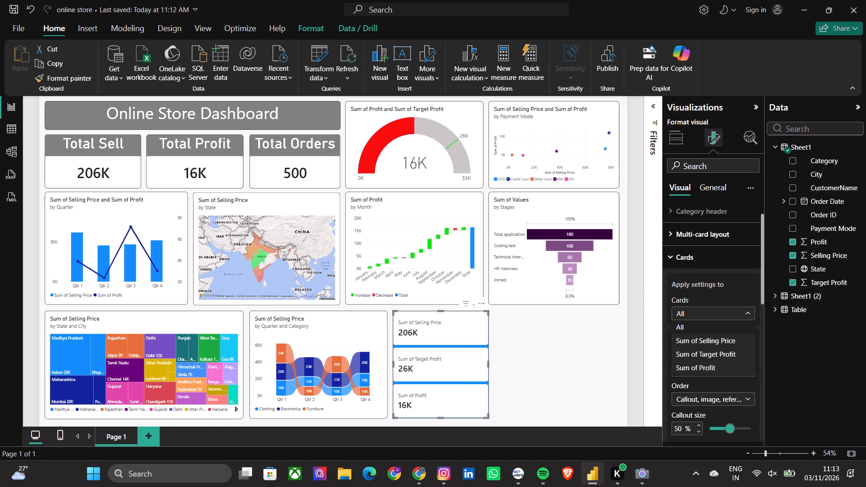
click(780, 334)
scroll(719, 342, down, 2)
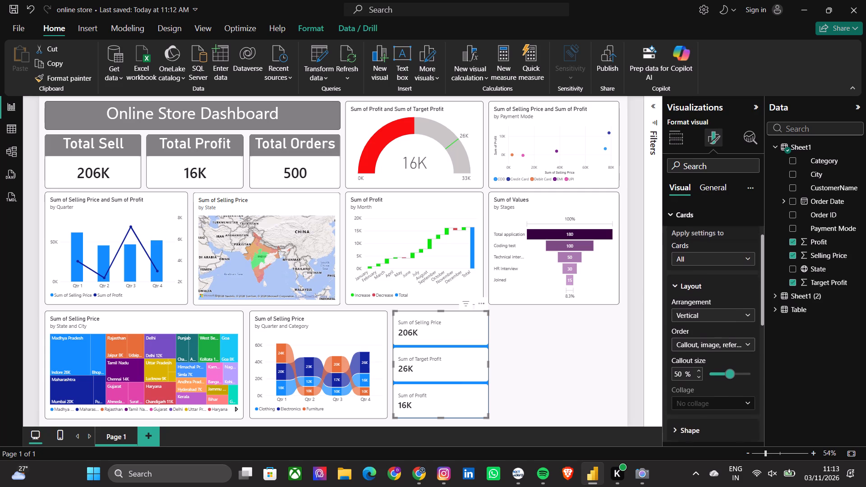
scroll(719, 342, down, 4)
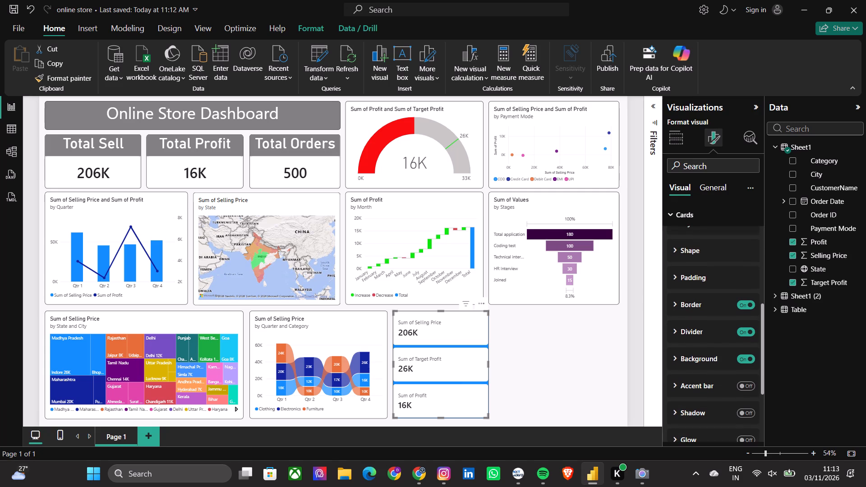
click(697, 357)
scroll(697, 357, down, 1)
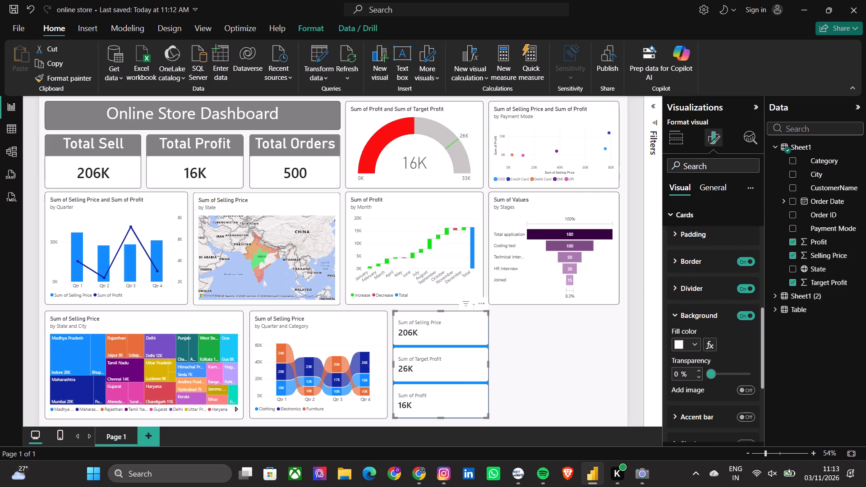
scroll(697, 357, down, 1)
click(694, 345)
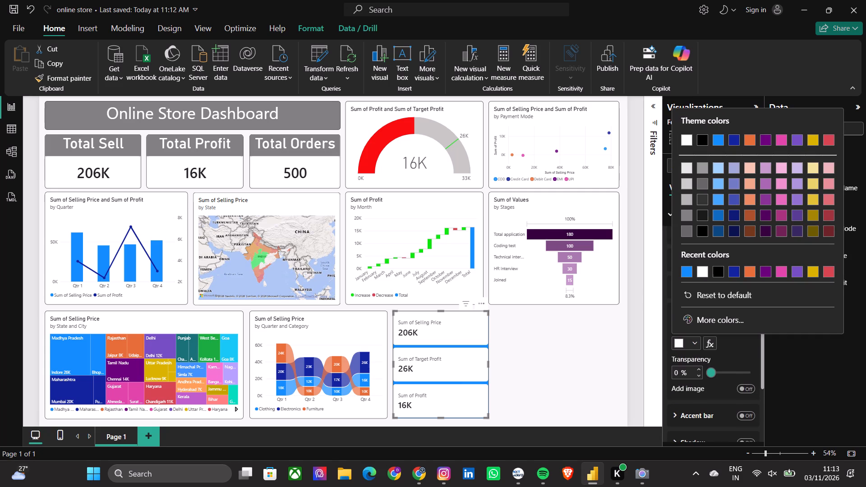
click(746, 270)
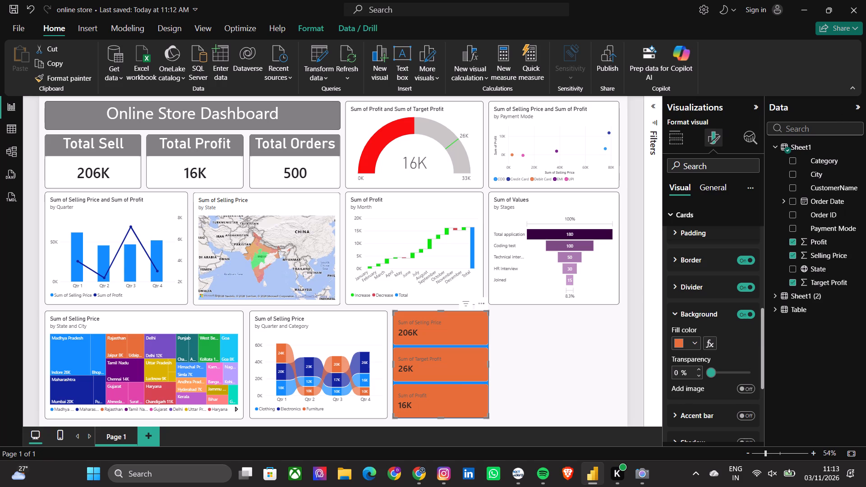
click(697, 340)
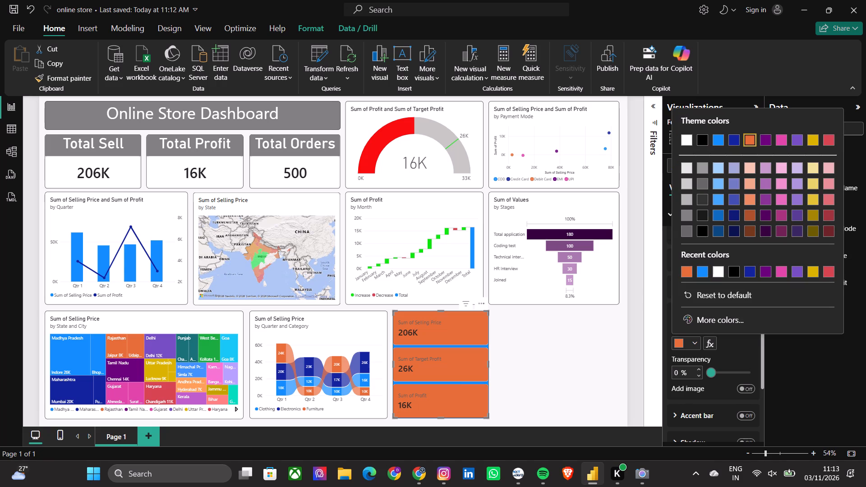
click(686, 217)
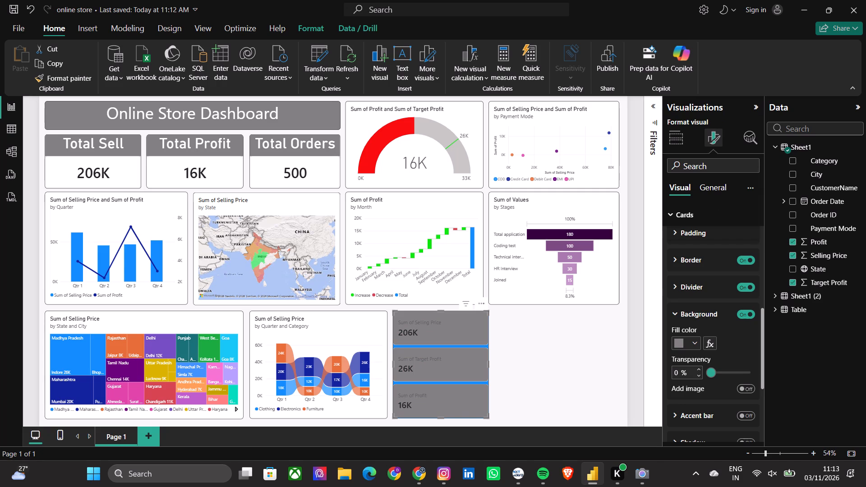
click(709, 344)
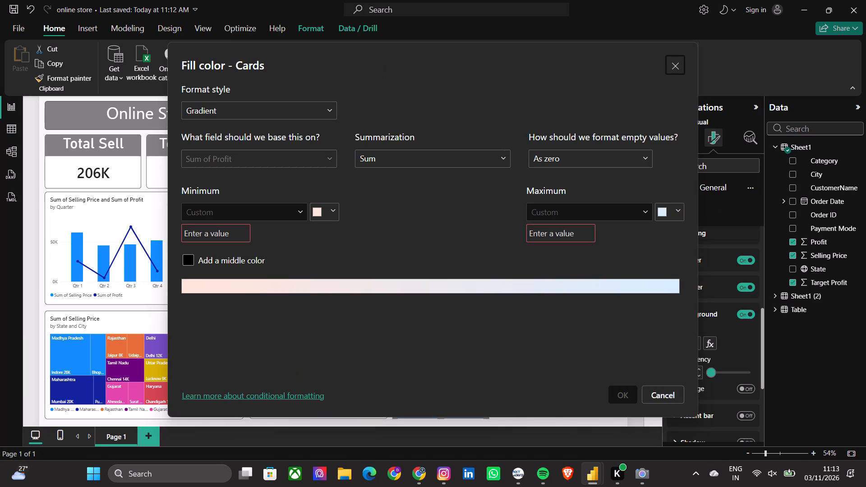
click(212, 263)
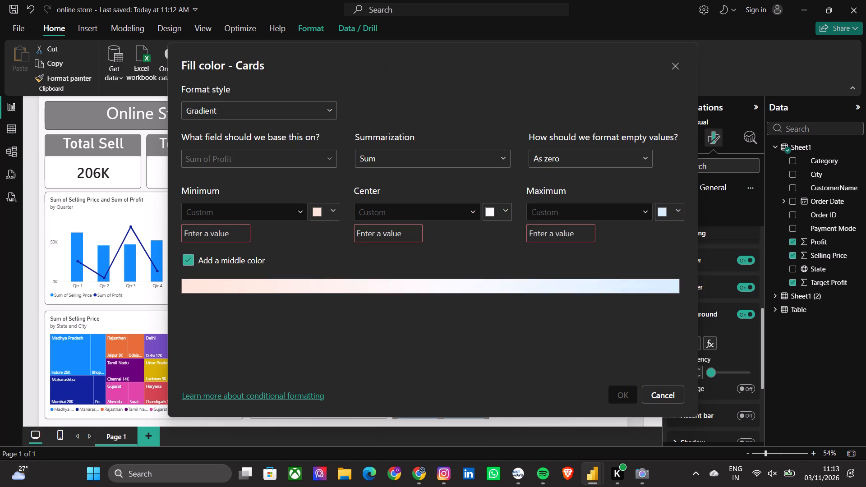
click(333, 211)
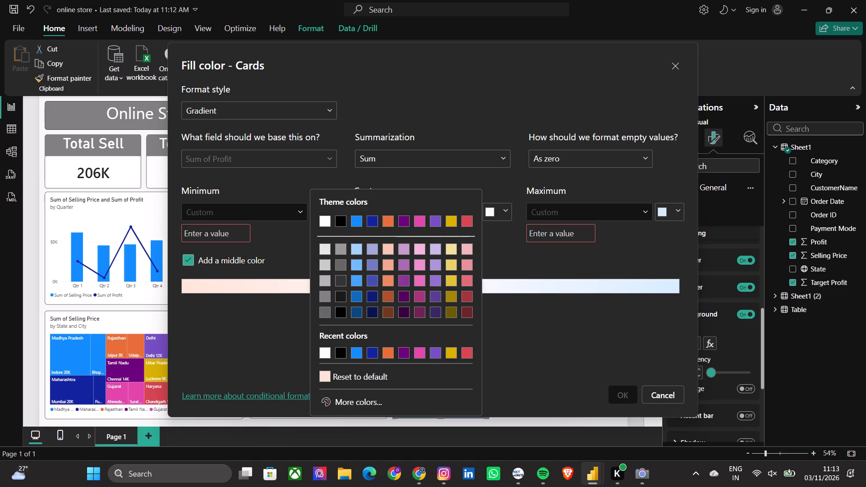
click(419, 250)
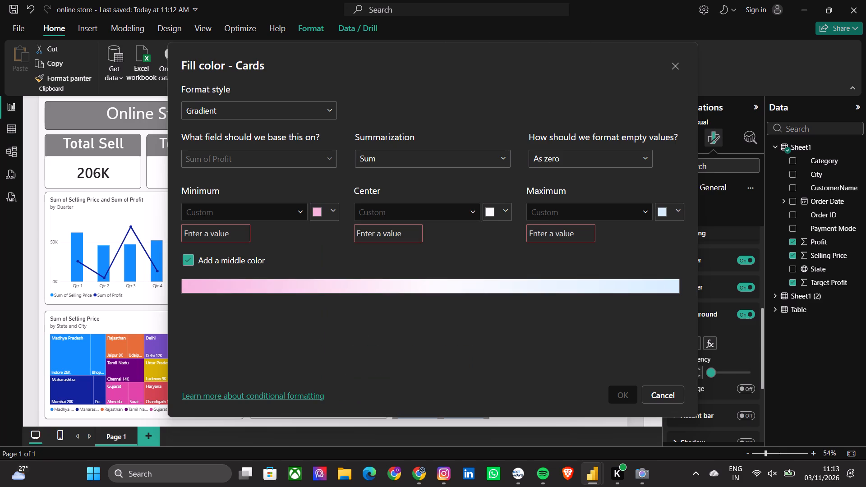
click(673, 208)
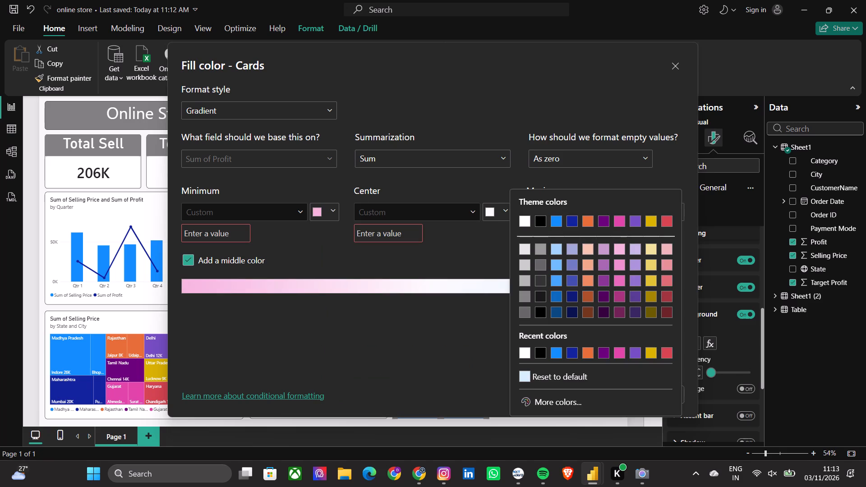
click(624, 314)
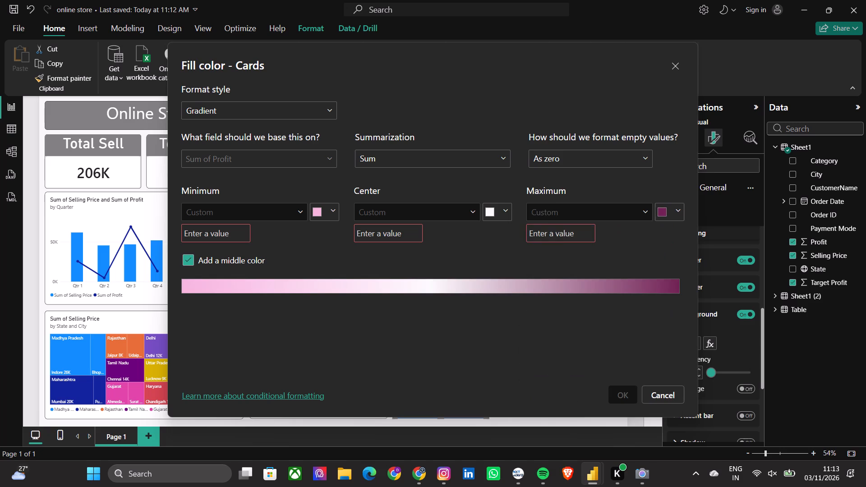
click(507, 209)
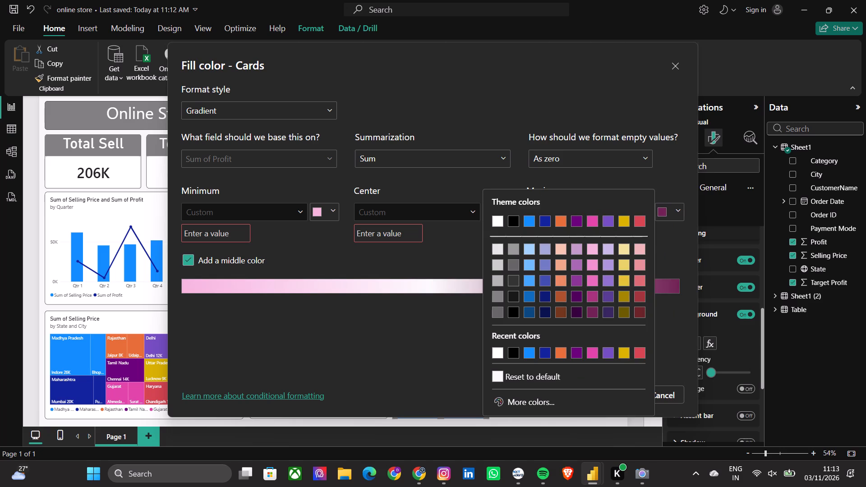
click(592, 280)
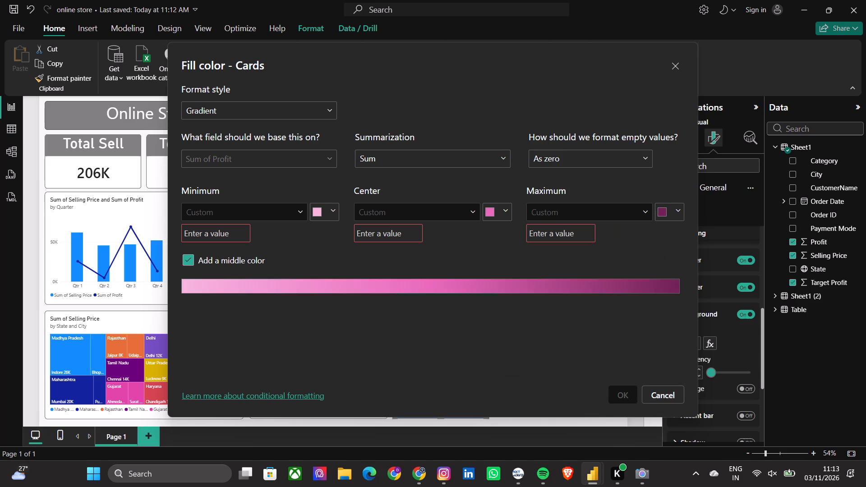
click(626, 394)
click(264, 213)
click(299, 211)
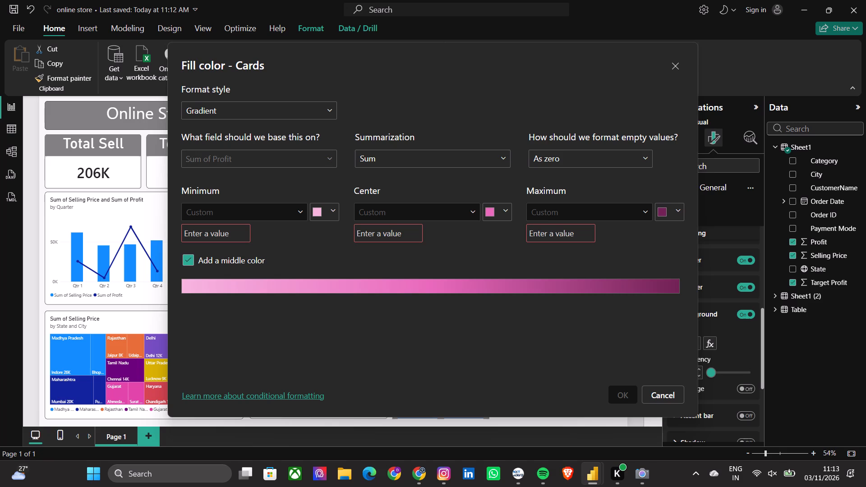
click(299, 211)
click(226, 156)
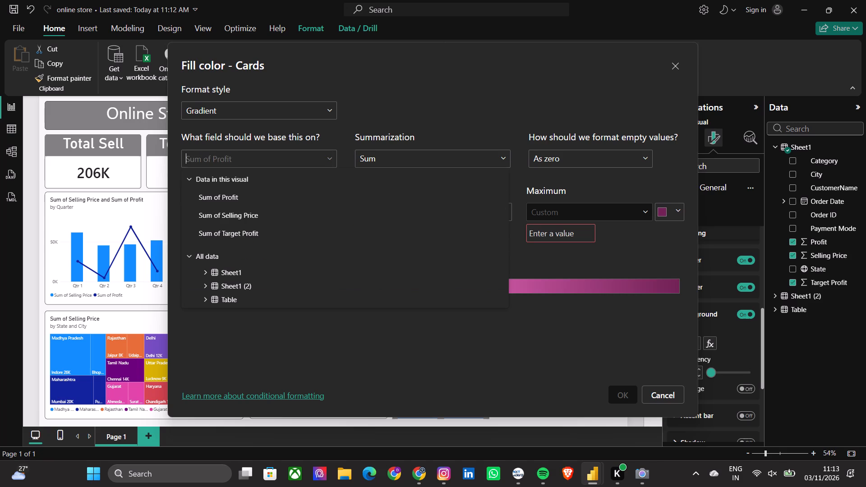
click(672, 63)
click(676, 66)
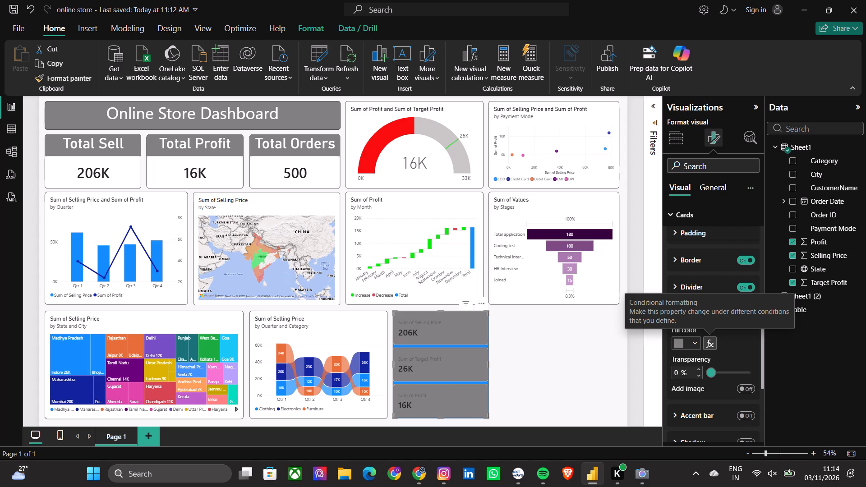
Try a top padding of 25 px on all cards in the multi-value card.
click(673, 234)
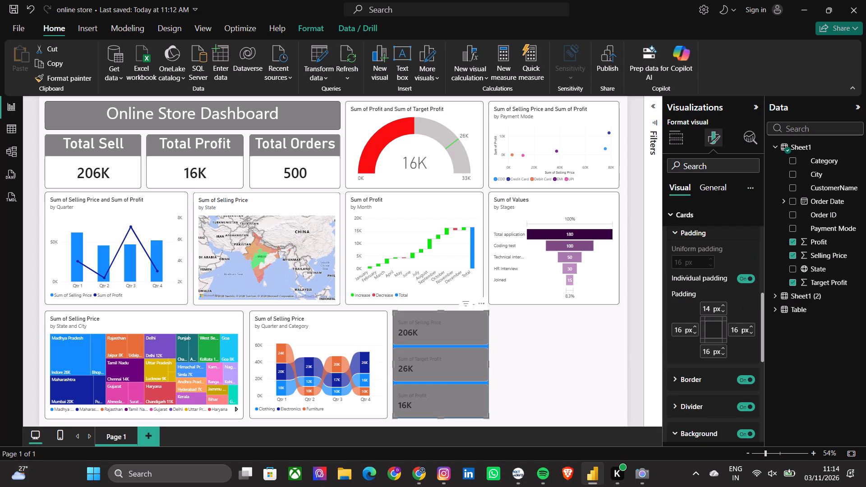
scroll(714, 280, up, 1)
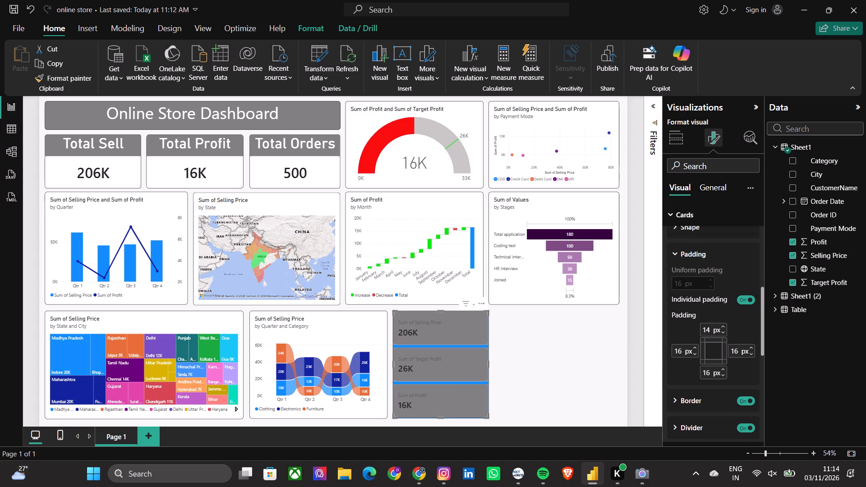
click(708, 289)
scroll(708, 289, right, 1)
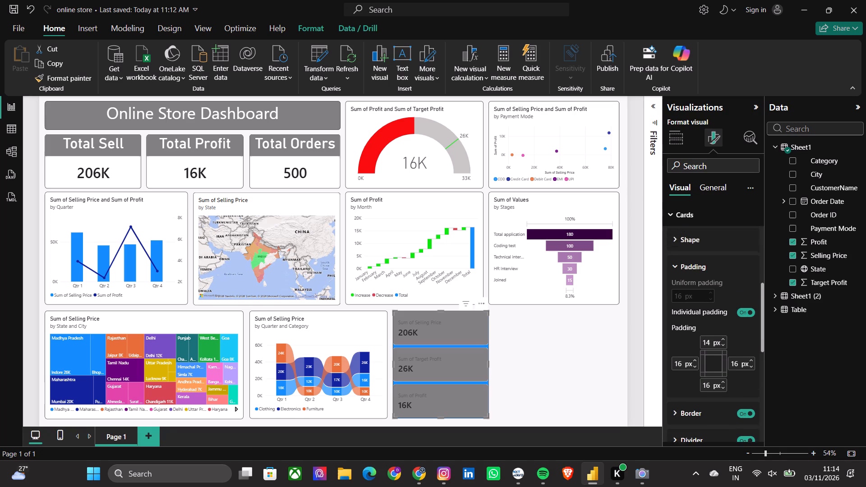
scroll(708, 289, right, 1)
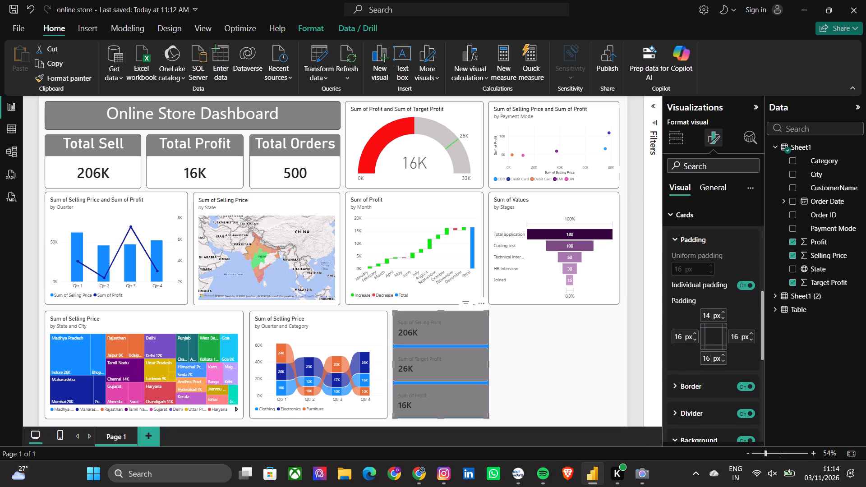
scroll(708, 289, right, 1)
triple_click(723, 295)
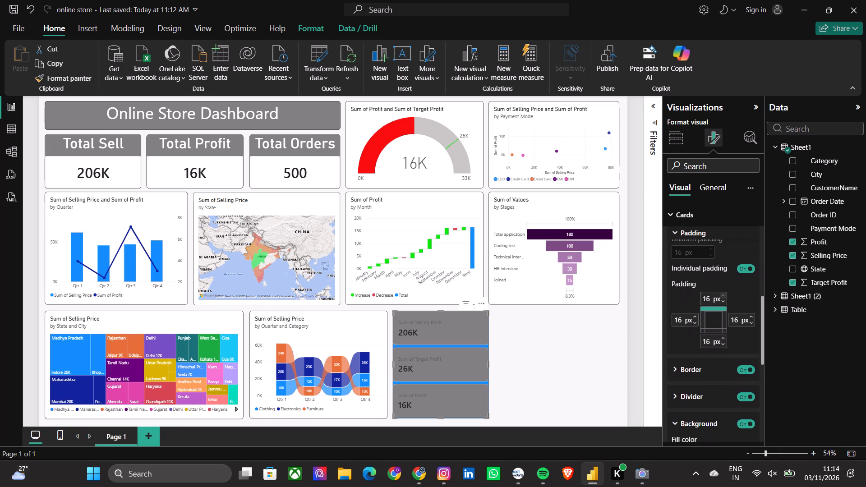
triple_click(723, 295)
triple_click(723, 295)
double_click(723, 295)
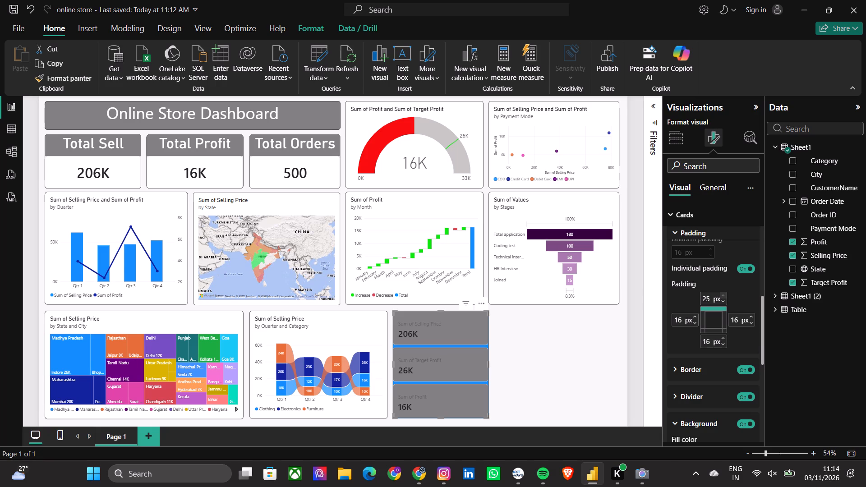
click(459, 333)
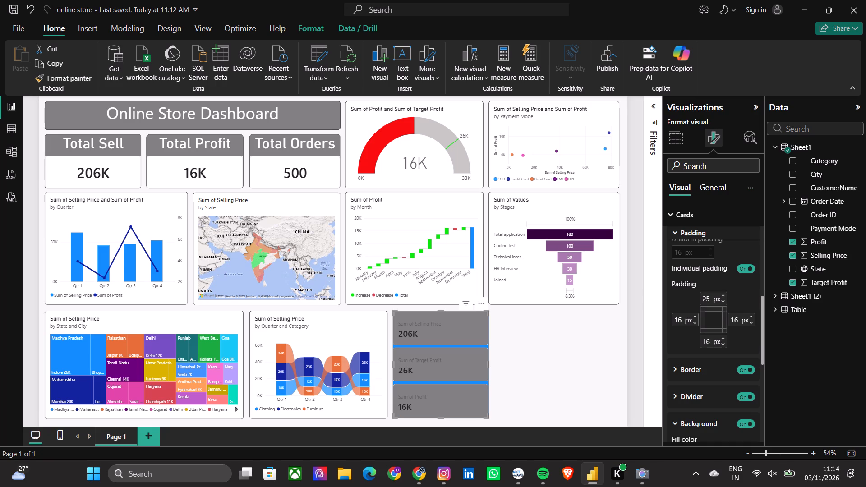
Reduce the top padding of all cards in the multi-value card to 16 px.
triple_click(723, 301)
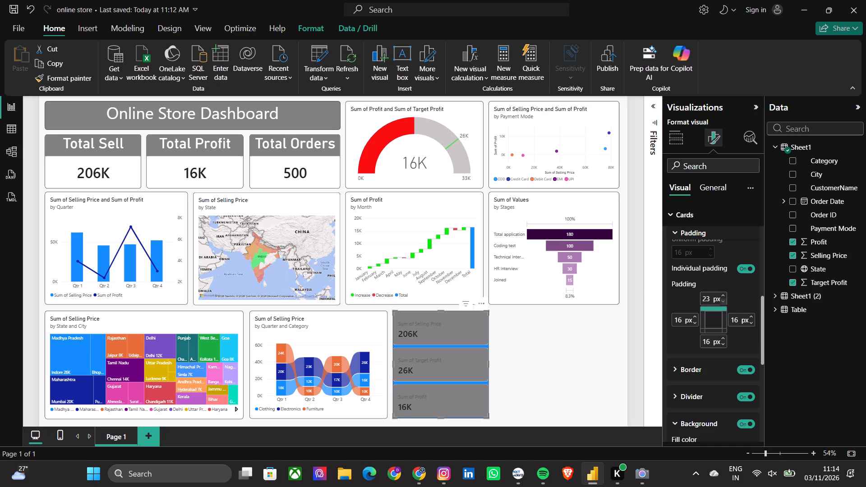
click(723, 301)
click(723, 301)
double_click(723, 301)
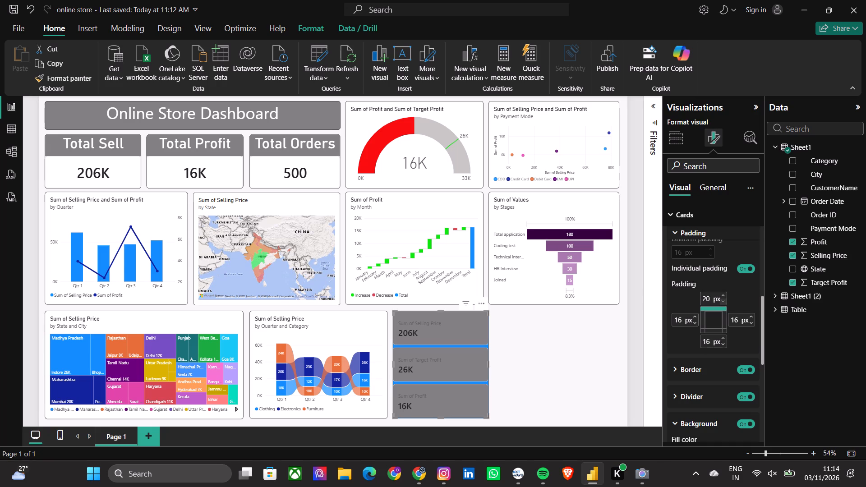
click(723, 301)
click(723, 301)
click(723, 301)
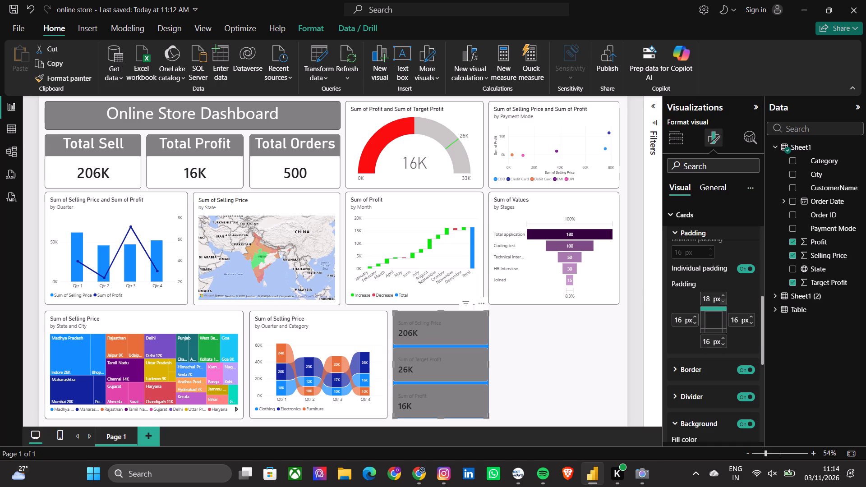
click(723, 301)
click(723, 301)
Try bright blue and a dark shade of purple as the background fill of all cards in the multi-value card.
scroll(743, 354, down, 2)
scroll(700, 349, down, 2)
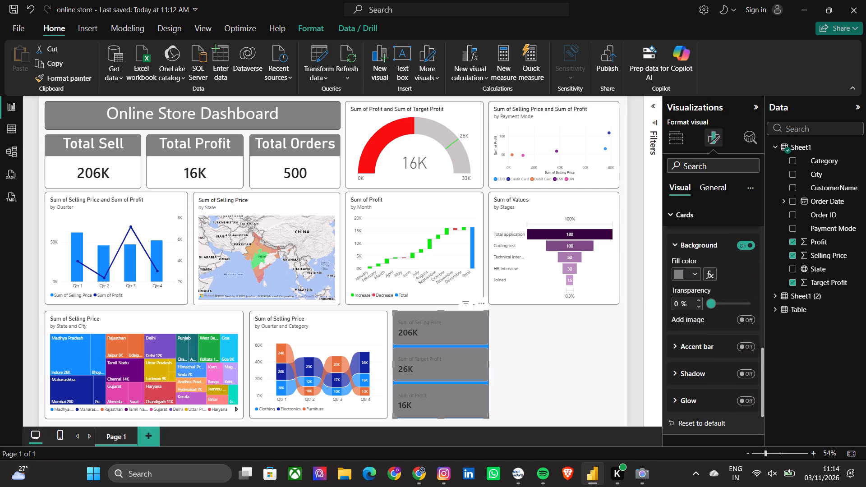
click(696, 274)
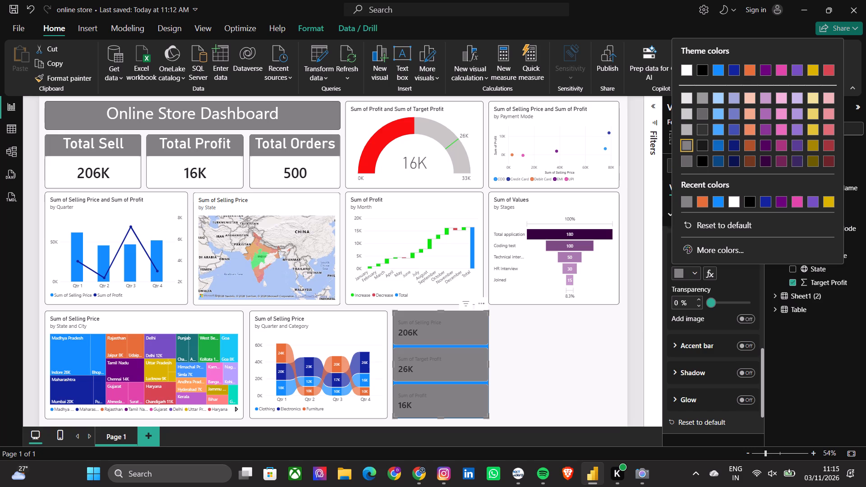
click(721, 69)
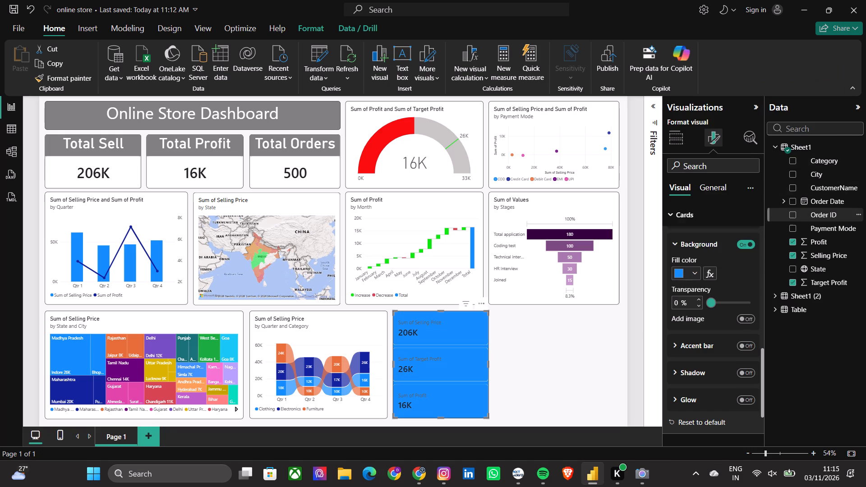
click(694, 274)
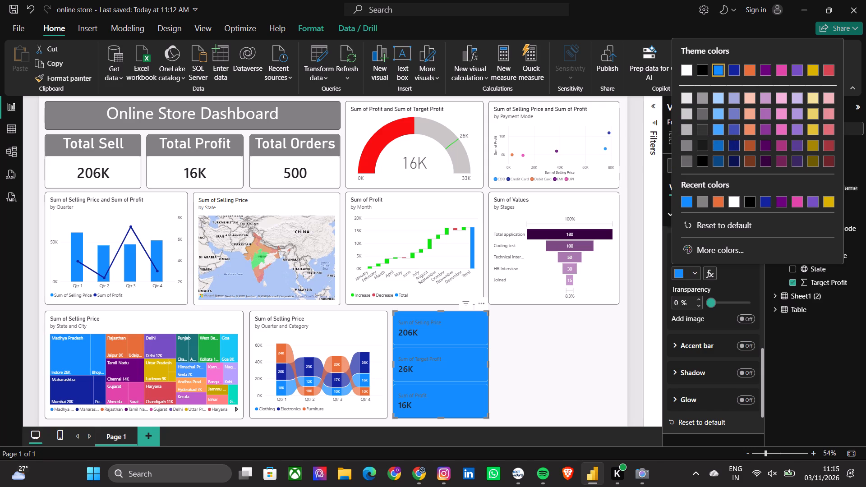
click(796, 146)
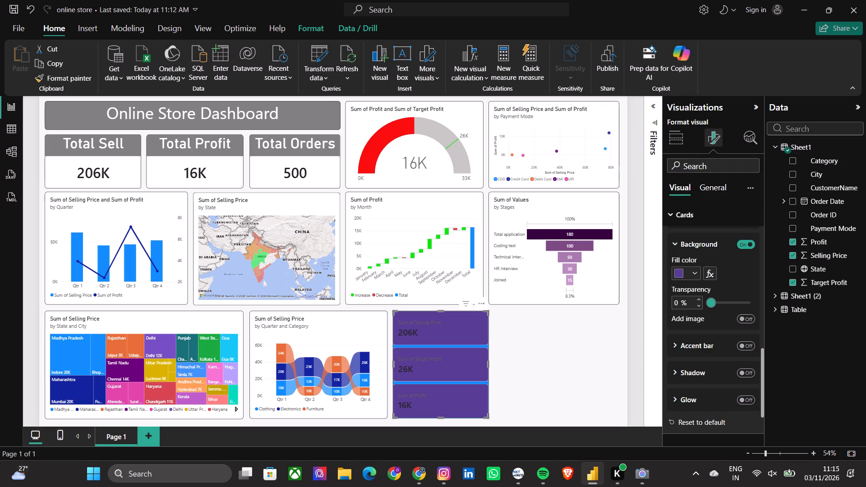
Set the background fill of all cards in the multi-value card to white.
click(694, 271)
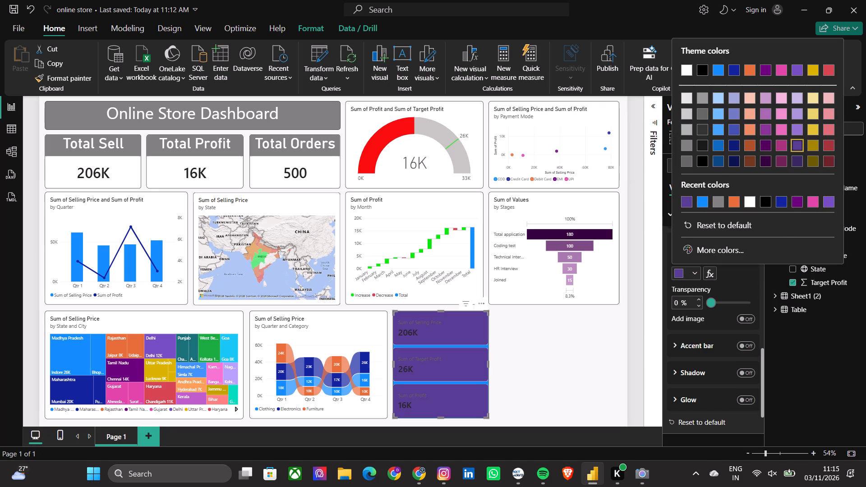
click(752, 204)
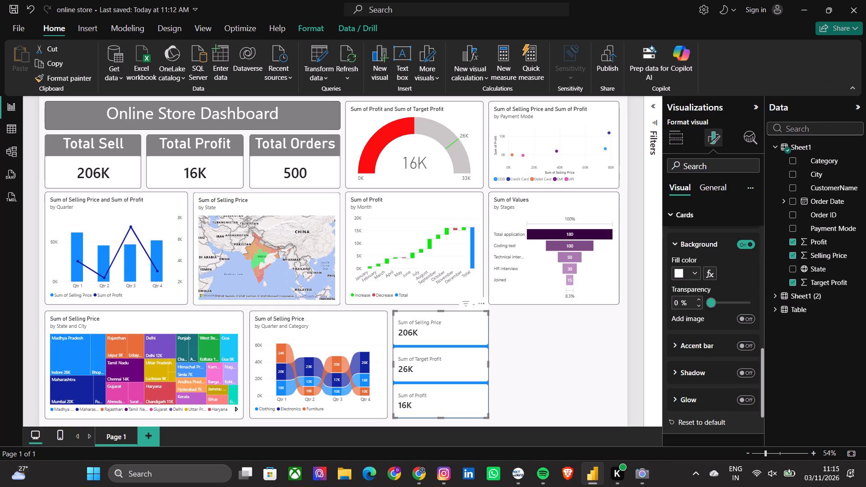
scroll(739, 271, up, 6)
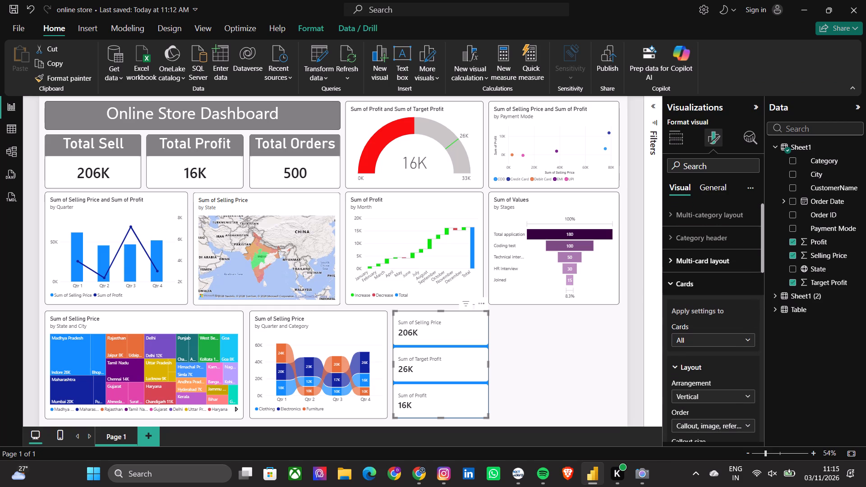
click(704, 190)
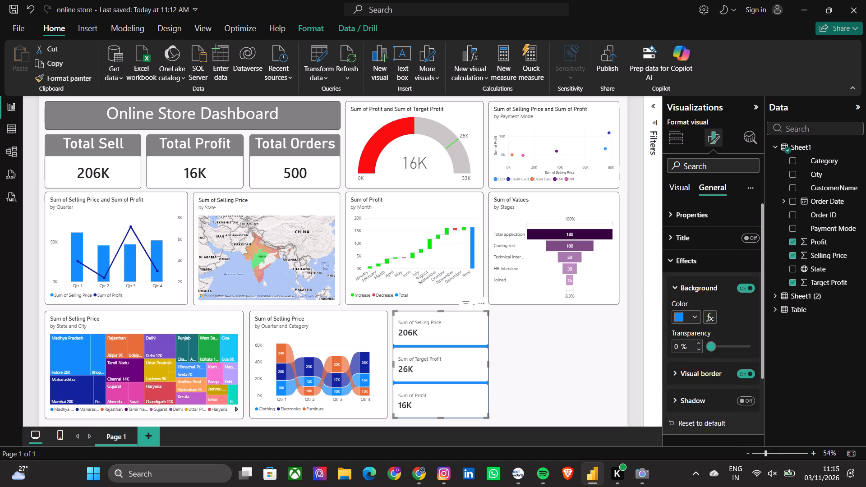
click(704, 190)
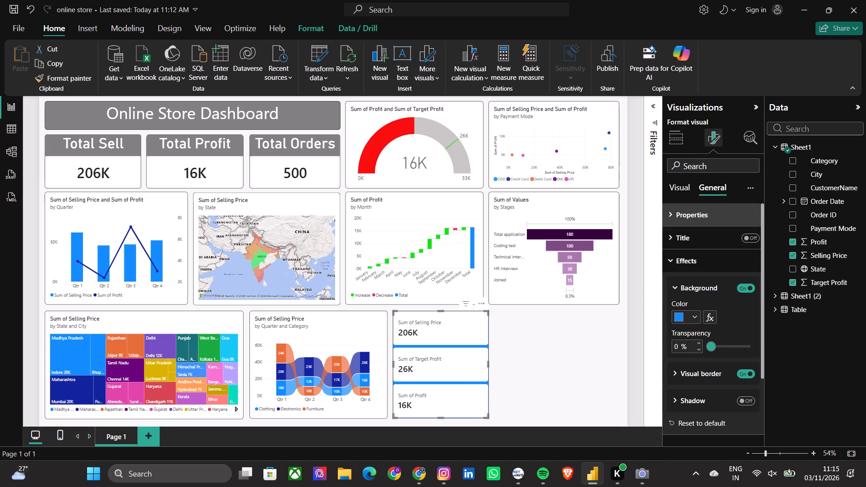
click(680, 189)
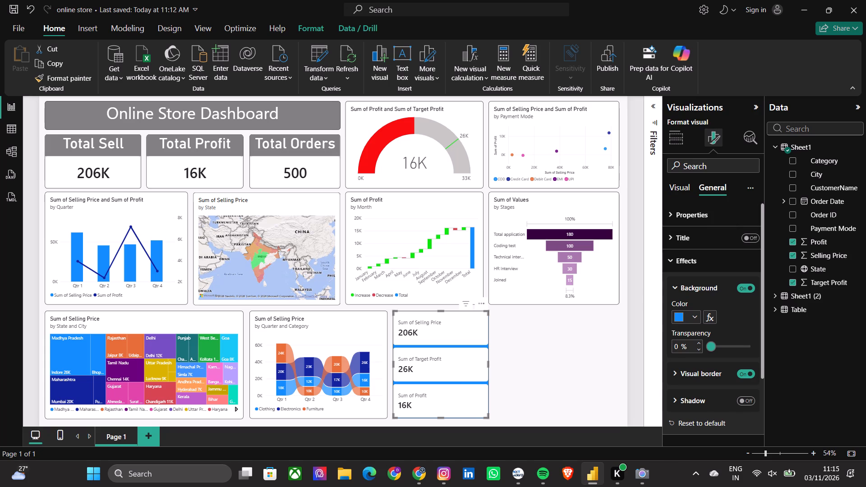
Reapply white as the background fill colour of all cards in the multi-value card.
scroll(690, 300, down, 4)
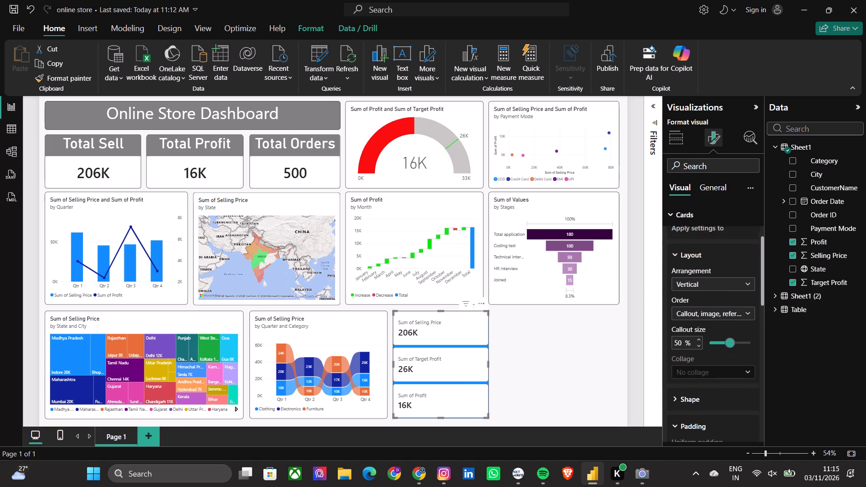
scroll(690, 300, down, 4)
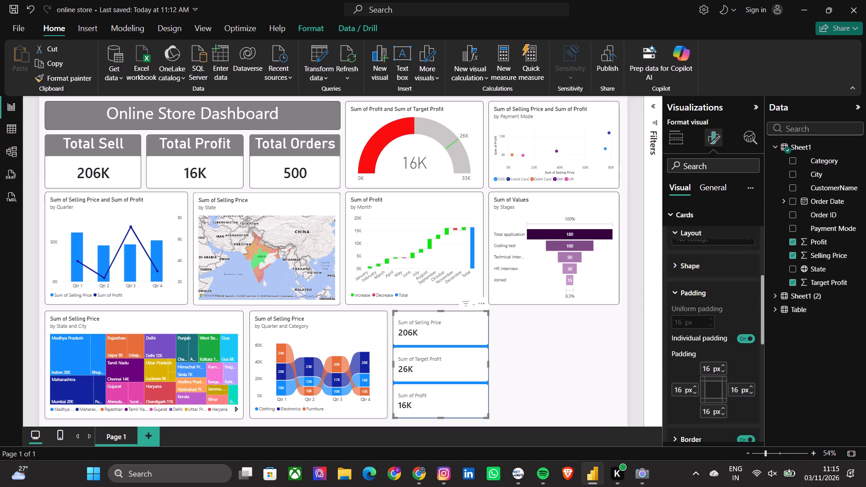
click(704, 262)
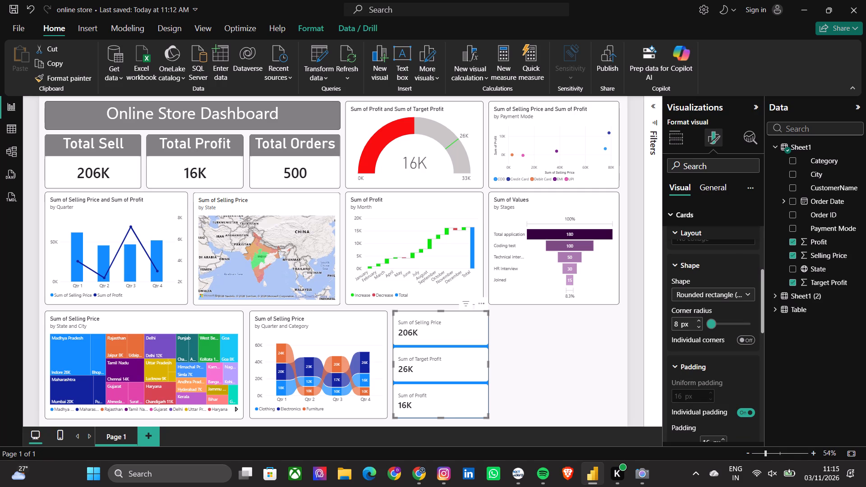
scroll(708, 398, down, 2)
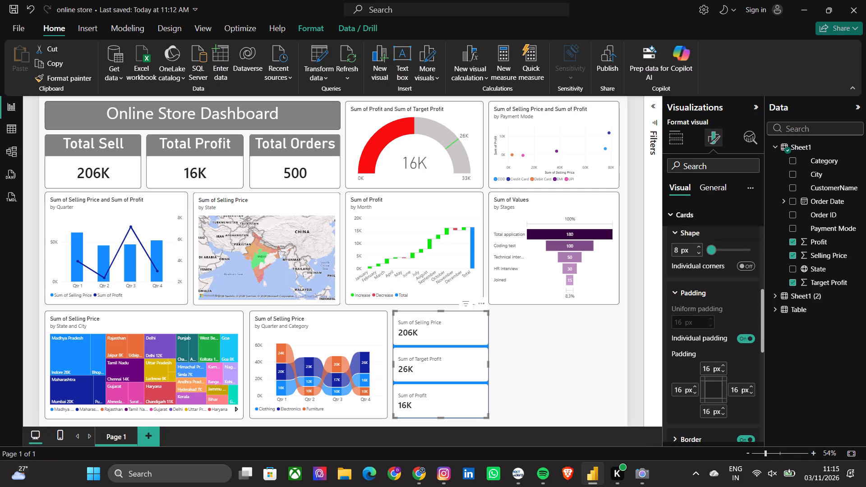
scroll(694, 345, down, 2)
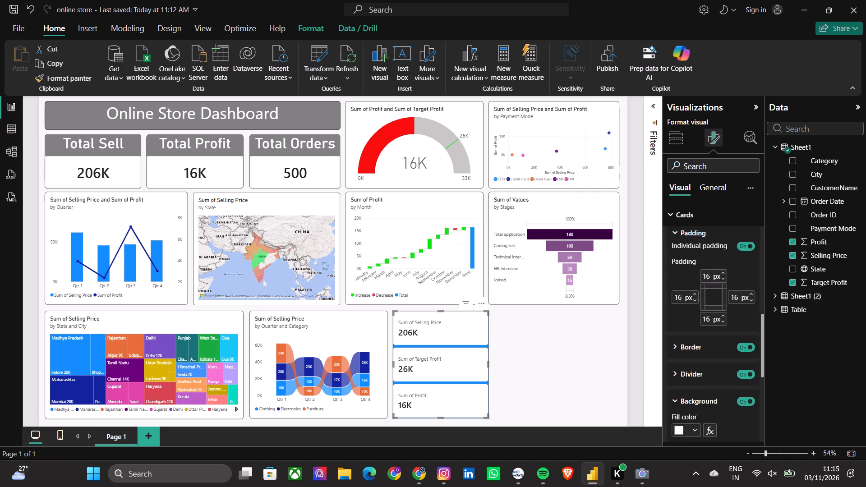
scroll(694, 345, down, 1)
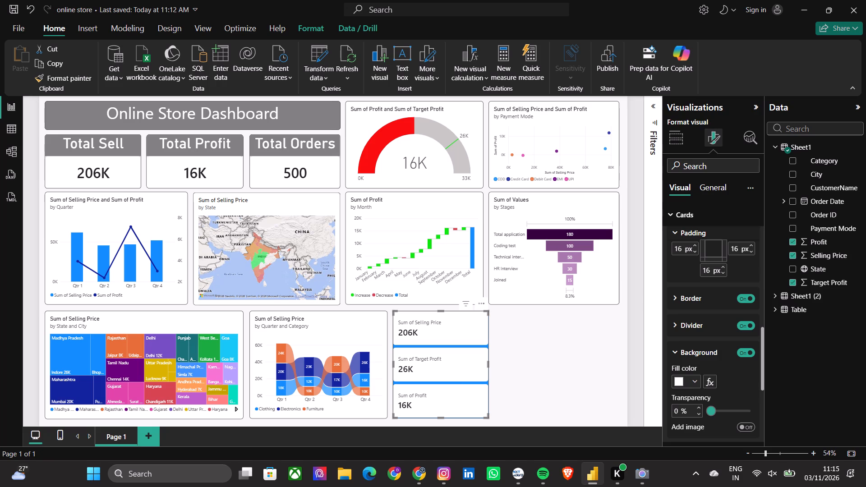
scroll(694, 355, down, 4)
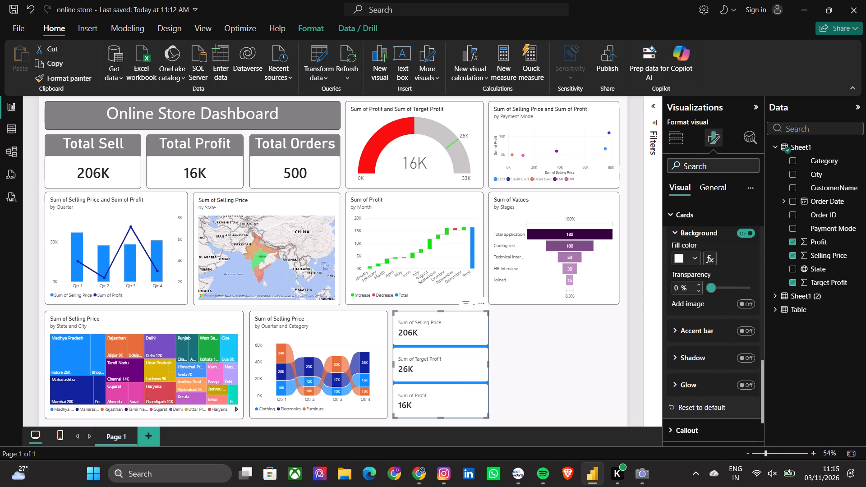
click(694, 263)
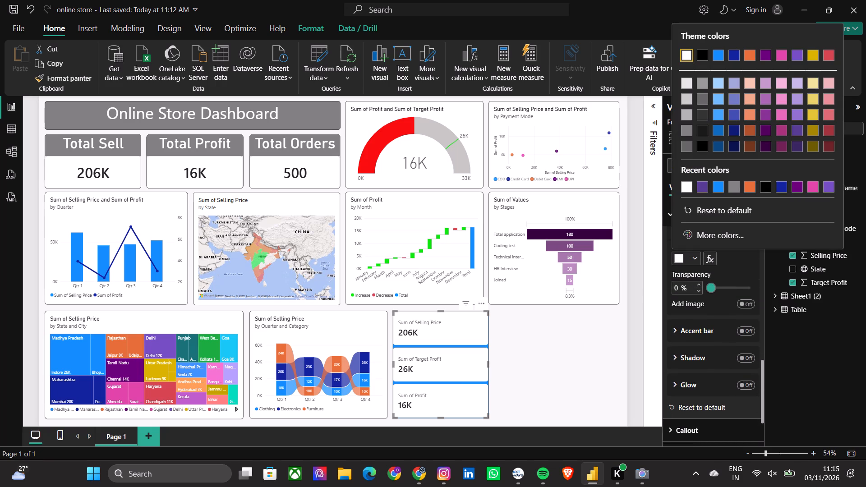
click(685, 184)
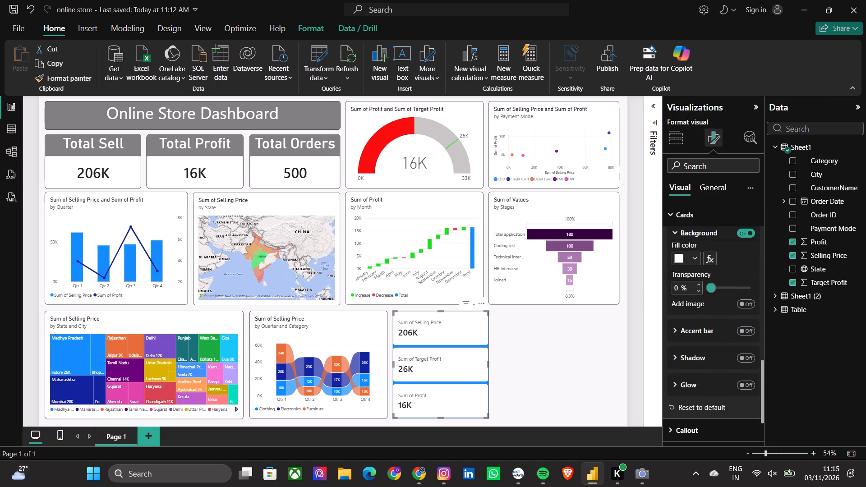
Review the multi-card layout and the remaining card formatting settings of the multi-value card.
scroll(689, 252, up, 7)
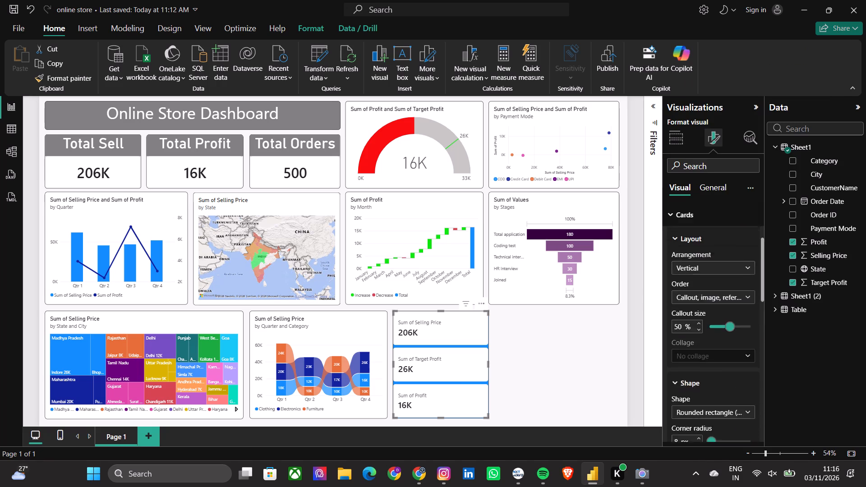
scroll(689, 252, up, 2)
click(689, 265)
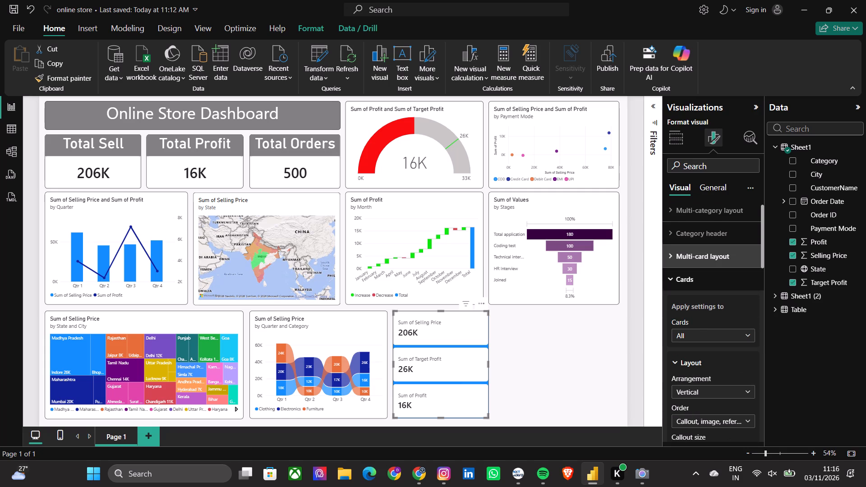
scroll(689, 265, down, 6)
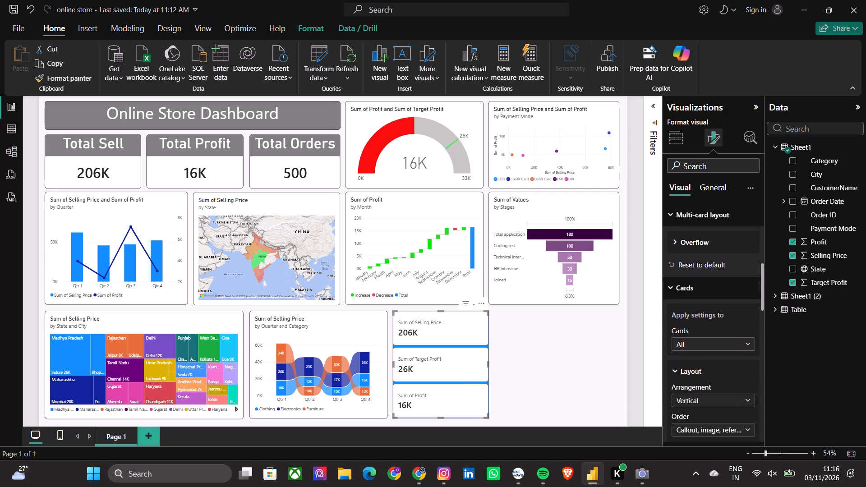
scroll(689, 265, down, 7)
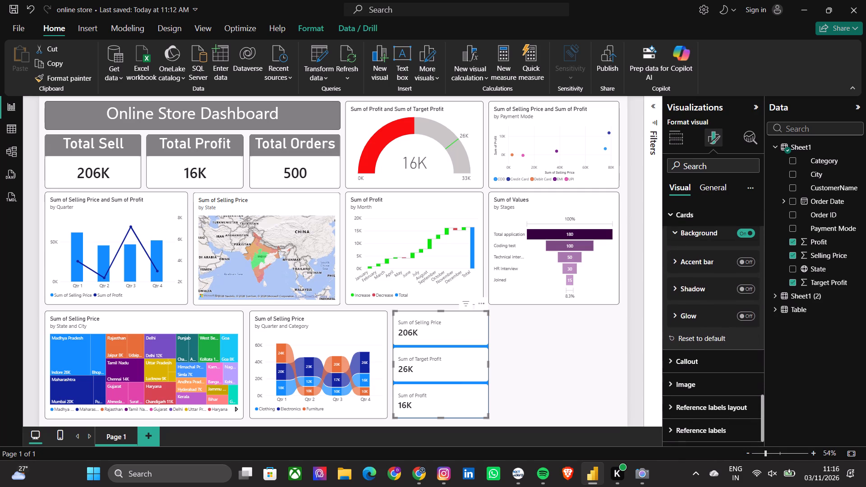
Try the bottom, middle and top vertical alignments for the callouts of all cards, and settle on bottom.
click(703, 363)
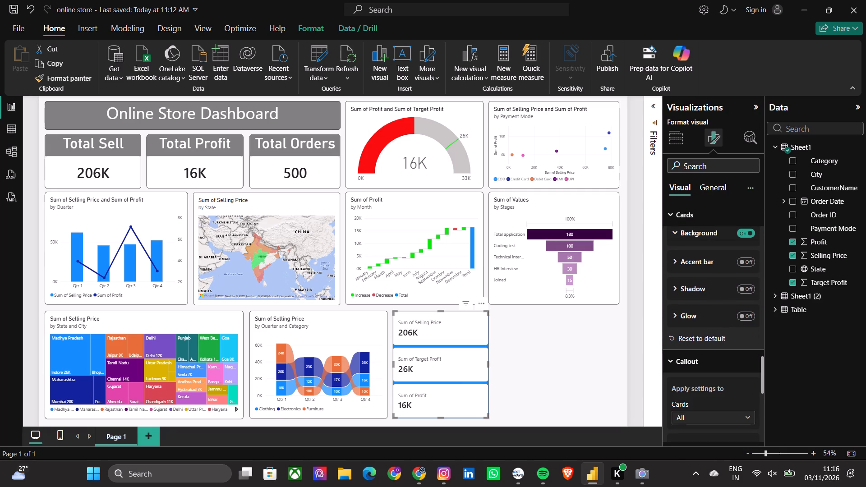
scroll(703, 388, down, 5)
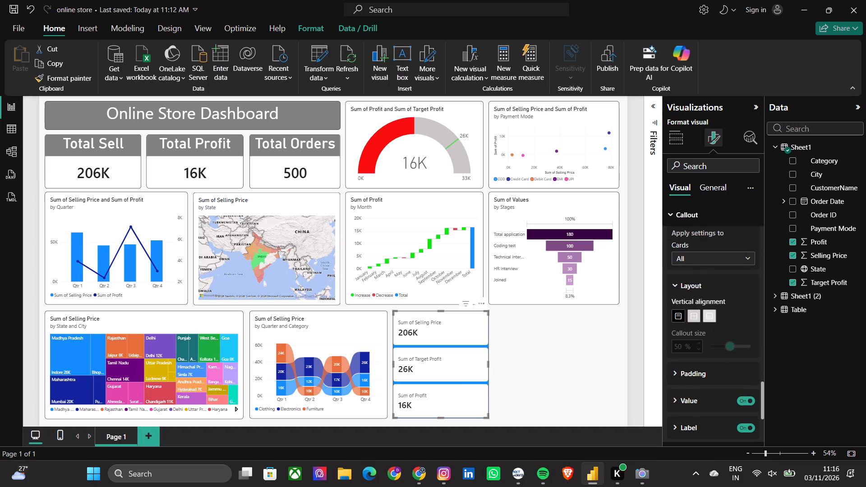
click(709, 317)
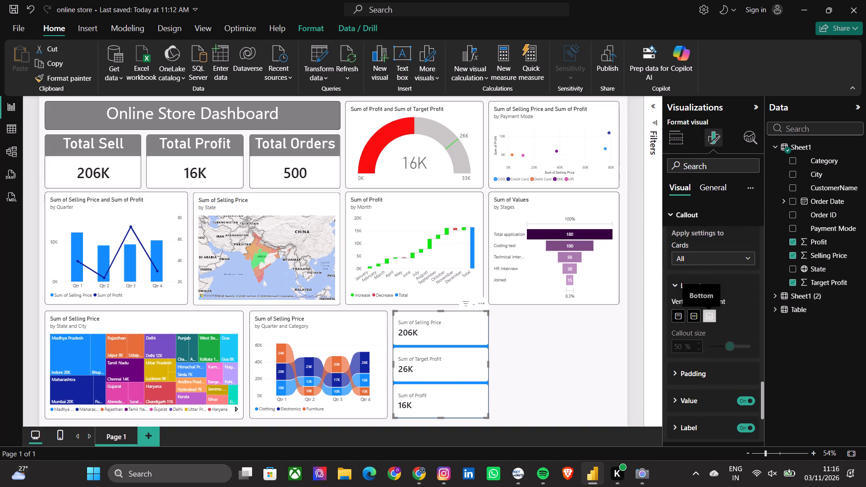
click(694, 319)
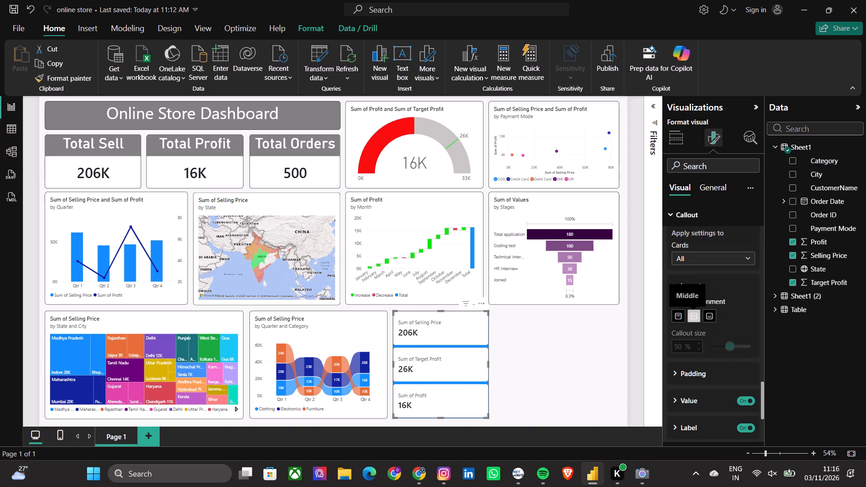
click(683, 319)
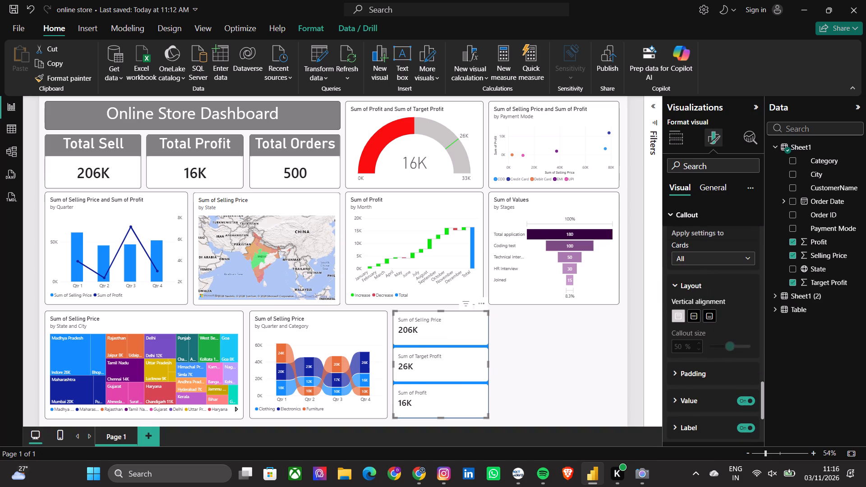
click(715, 319)
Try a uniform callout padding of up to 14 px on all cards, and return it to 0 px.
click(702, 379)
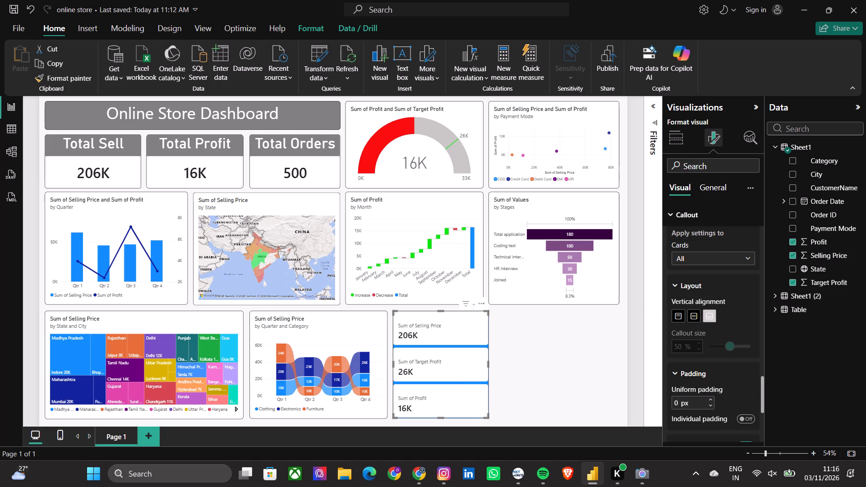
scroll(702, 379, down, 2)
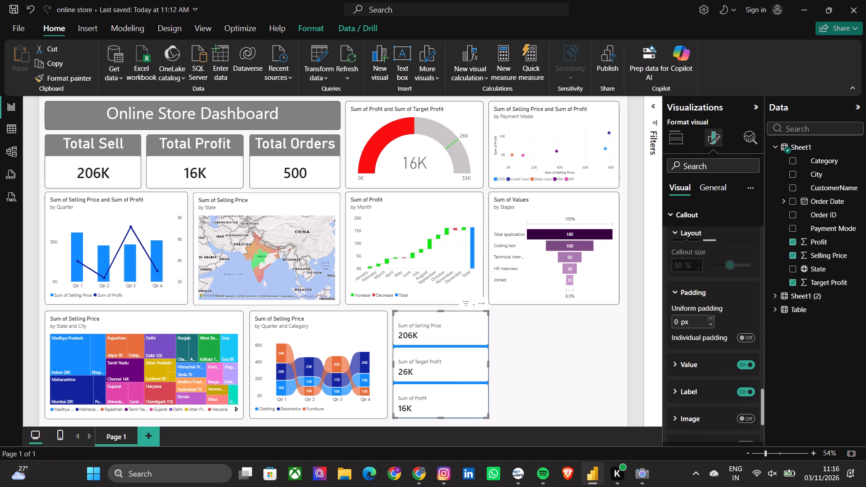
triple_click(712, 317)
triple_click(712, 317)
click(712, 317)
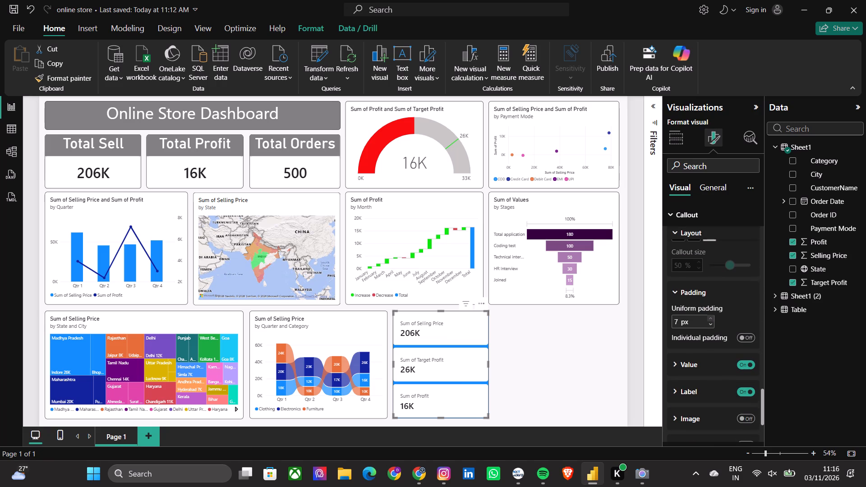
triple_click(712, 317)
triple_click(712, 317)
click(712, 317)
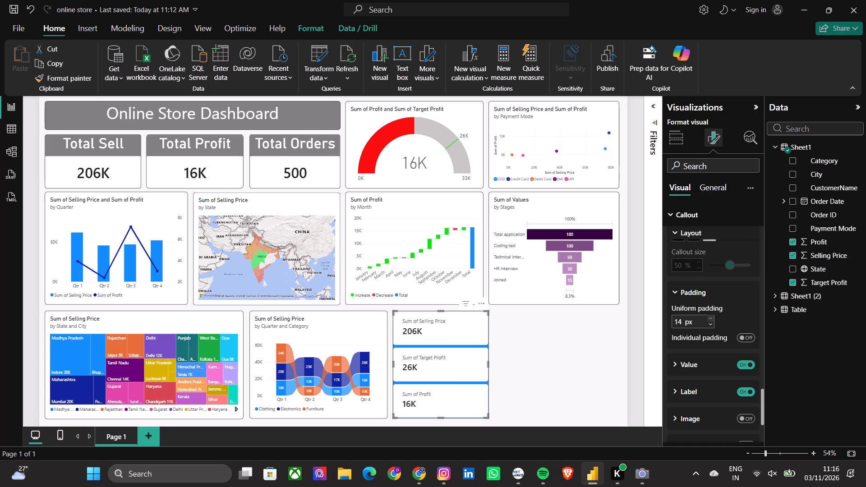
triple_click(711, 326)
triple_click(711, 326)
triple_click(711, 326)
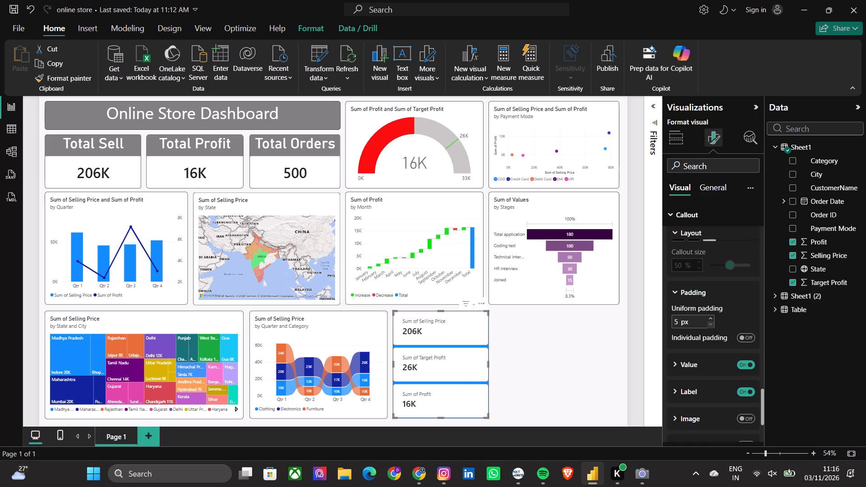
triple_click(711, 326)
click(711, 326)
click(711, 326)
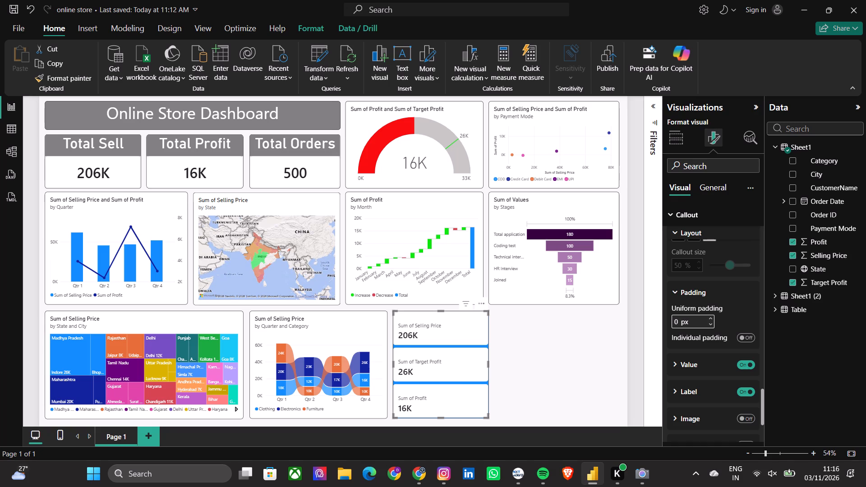
Examine the callout background, card and multi-card layout settings of the multi-value card.
scroll(700, 336, down, 4)
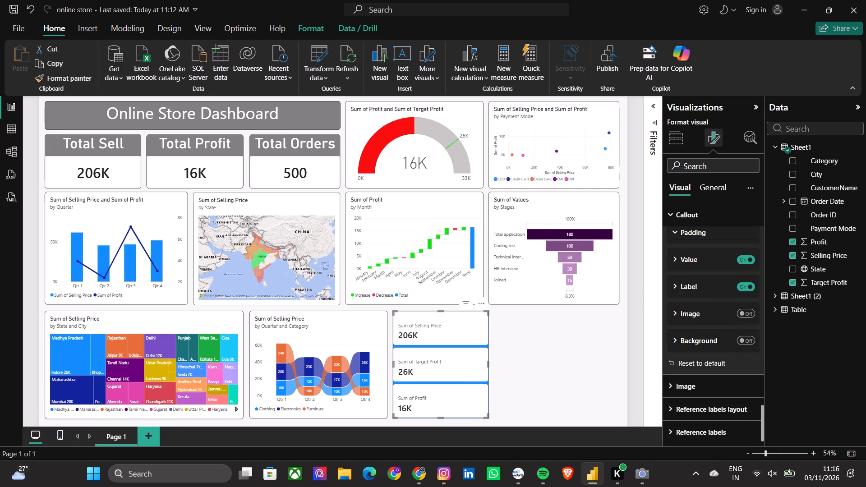
click(700, 336)
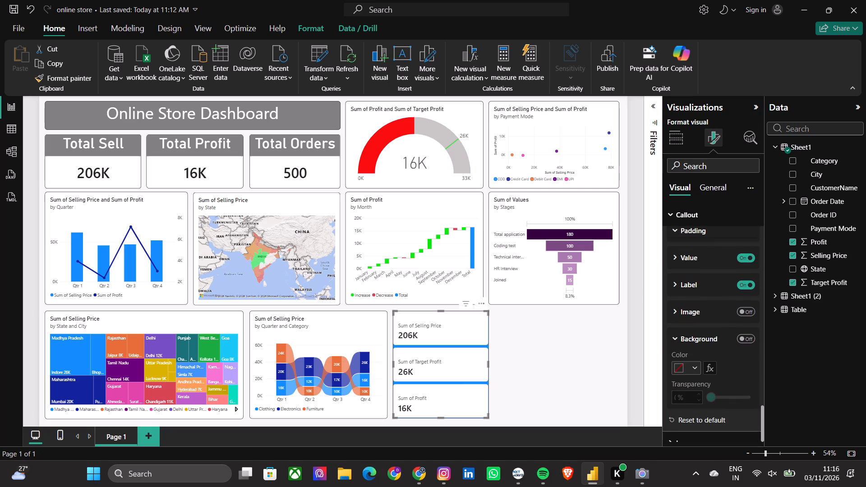
click(688, 336)
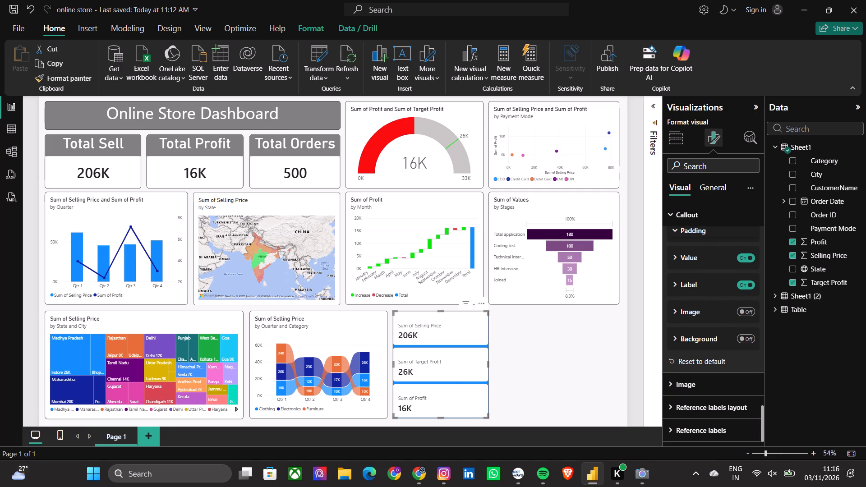
scroll(688, 336, down, 3)
scroll(688, 336, up, 2)
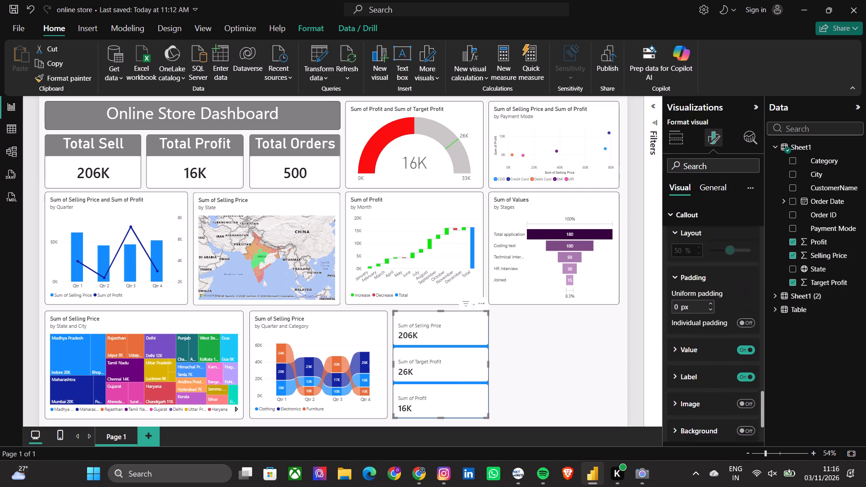
scroll(688, 336, up, 4)
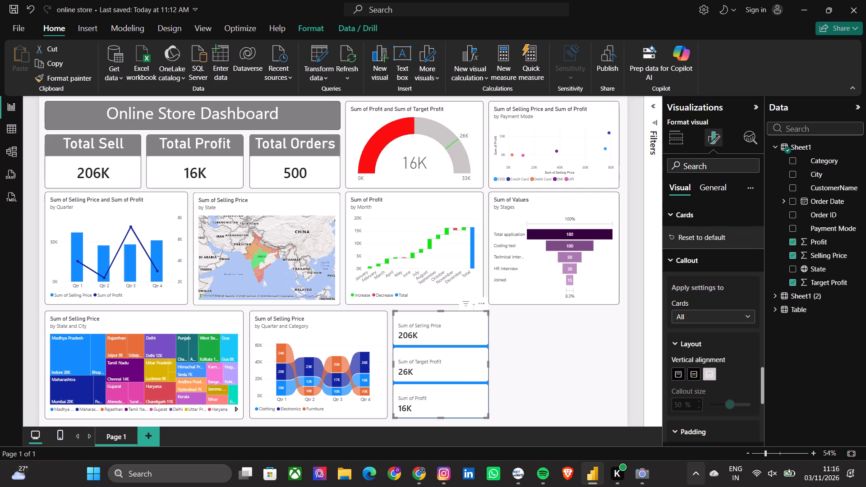
scroll(702, 359, up, 3)
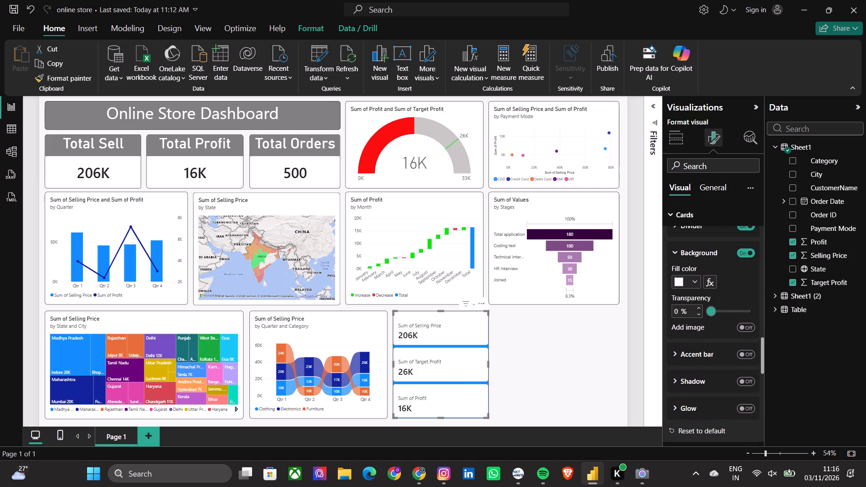
scroll(702, 359, up, 3)
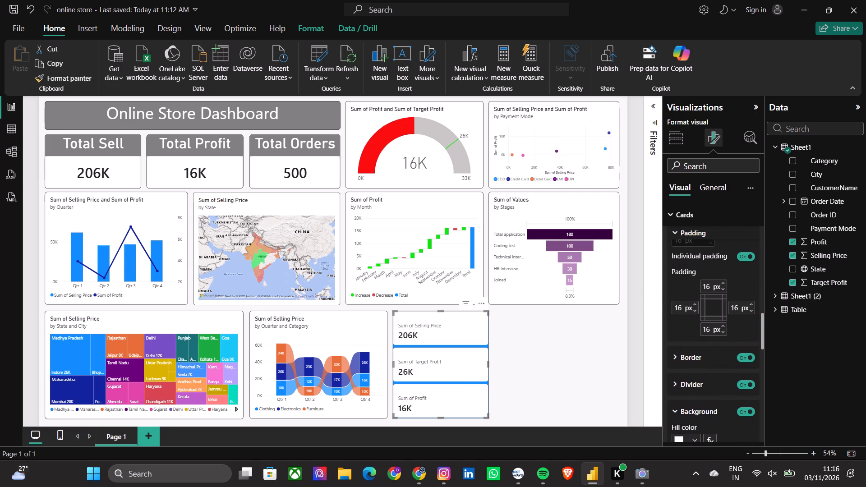
scroll(670, 362, up, 3)
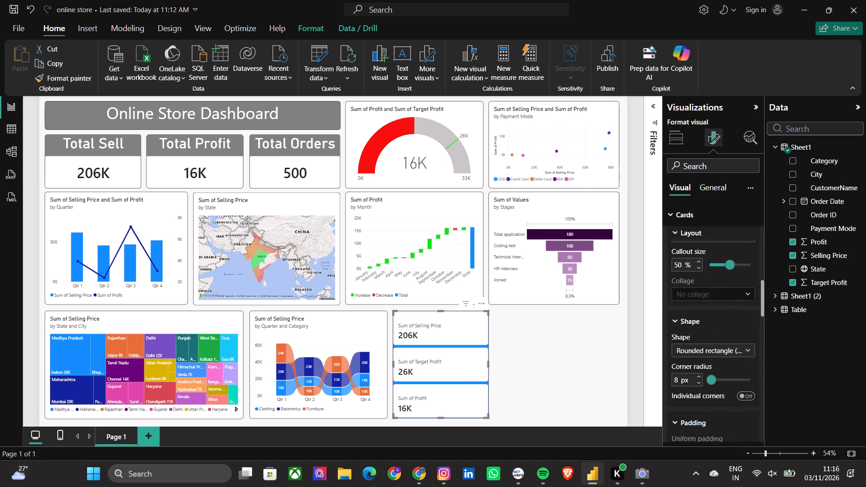
scroll(670, 362, up, 4)
scroll(670, 362, down, 3)
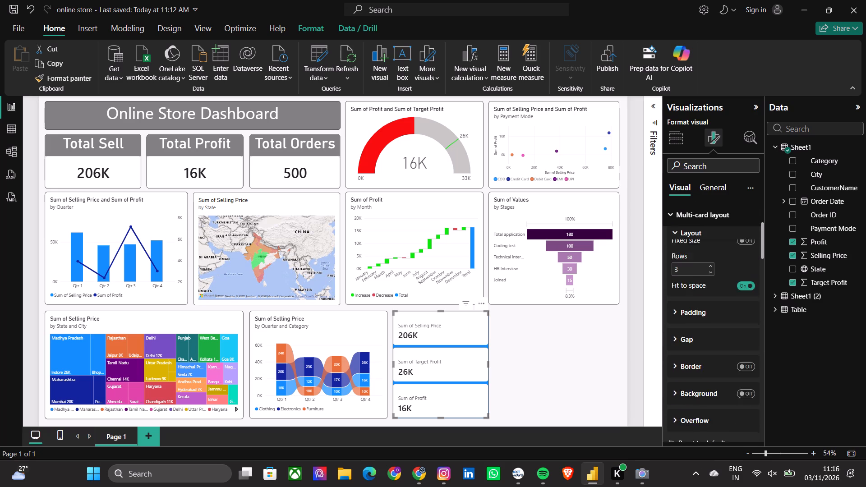
scroll(670, 362, down, 1)
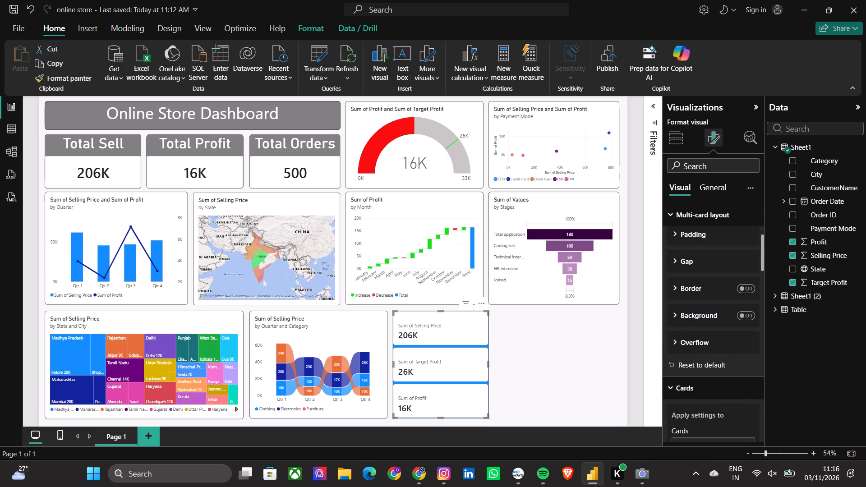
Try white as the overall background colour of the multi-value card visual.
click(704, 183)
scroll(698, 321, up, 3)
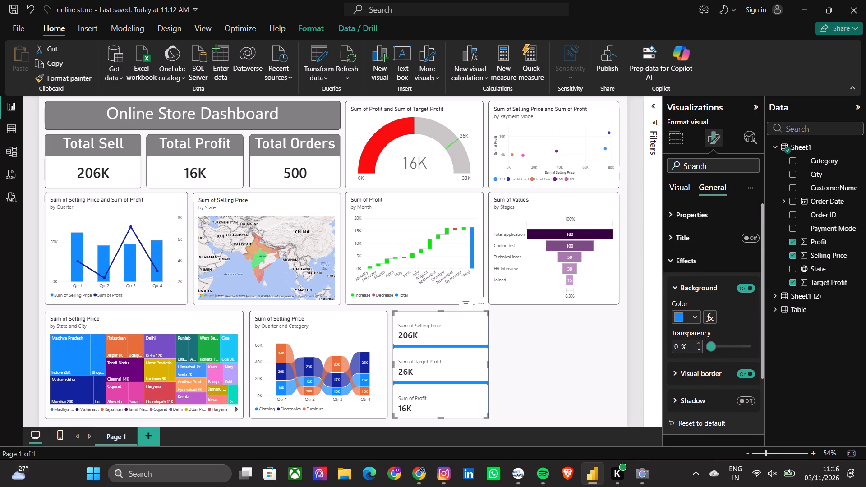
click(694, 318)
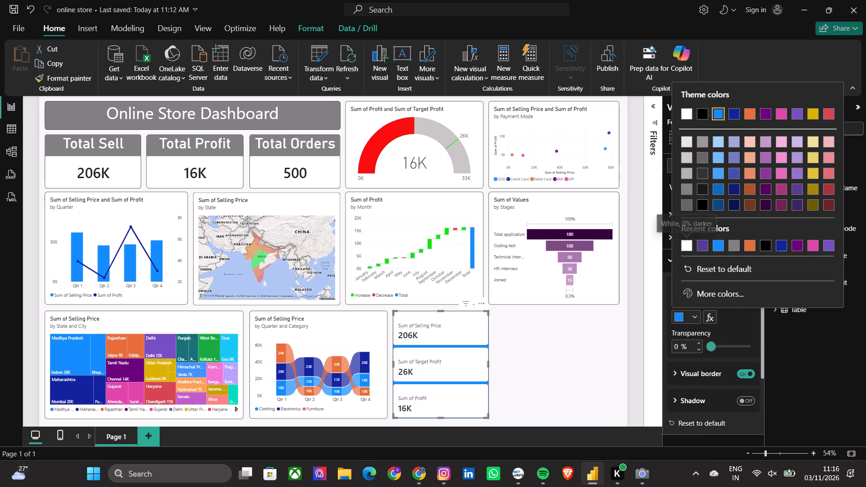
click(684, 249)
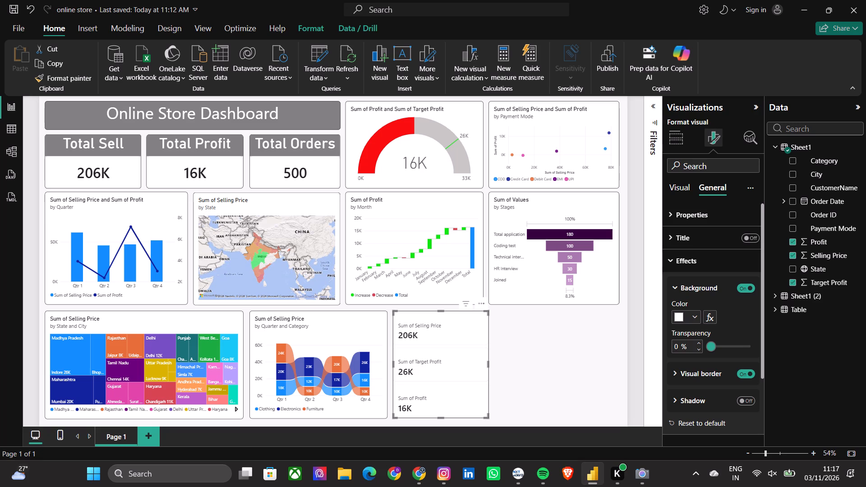
Set the overall background colour of the multi-value card visual to grey and deselect the visual.
click(693, 321)
click(700, 141)
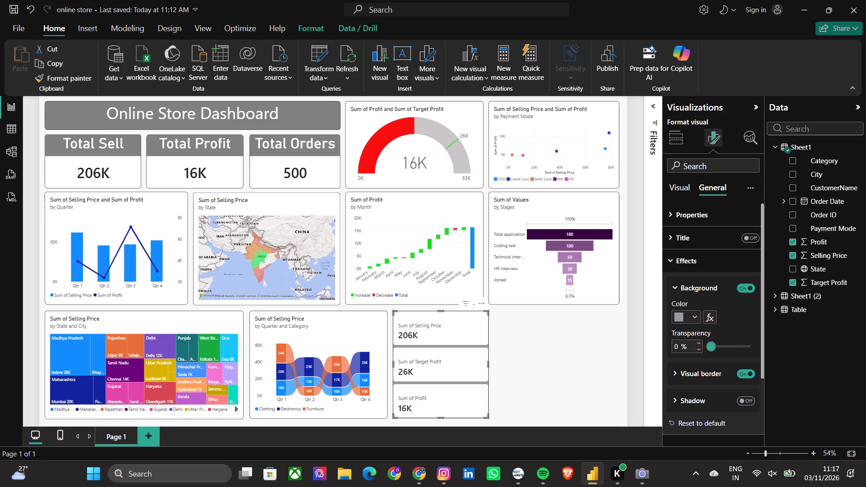
click(566, 358)
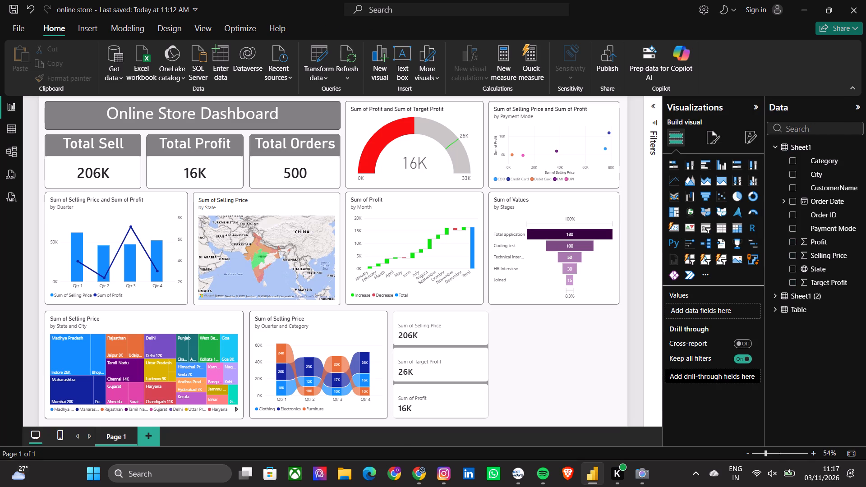